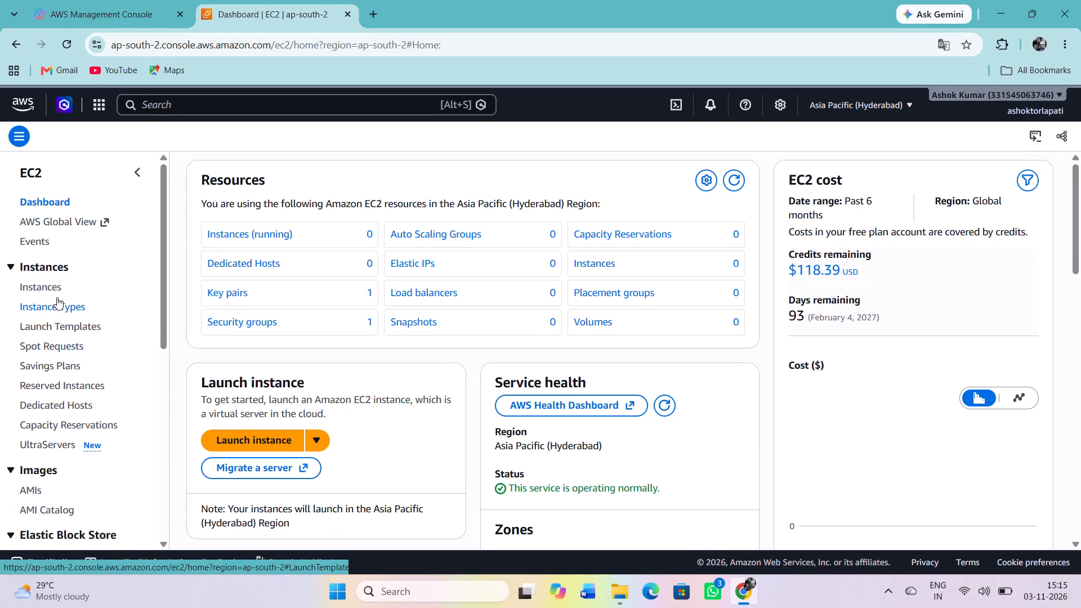
Return to Console Home and open the IAM service from the recently visited services.
scroll(117, 360, down, 1)
scroll(117, 360, up, 8)
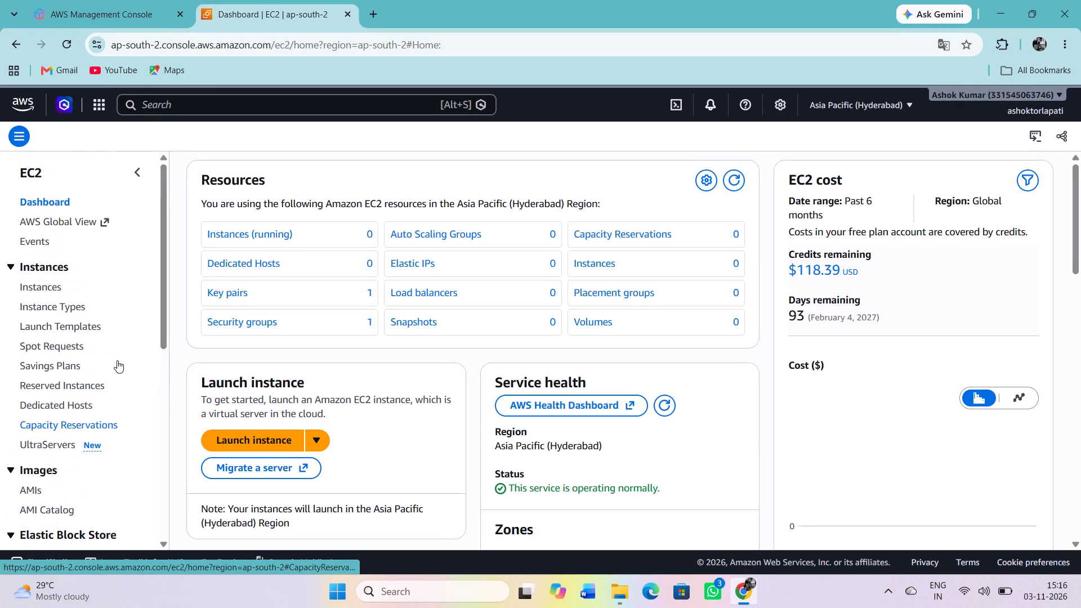
click(17, 100)
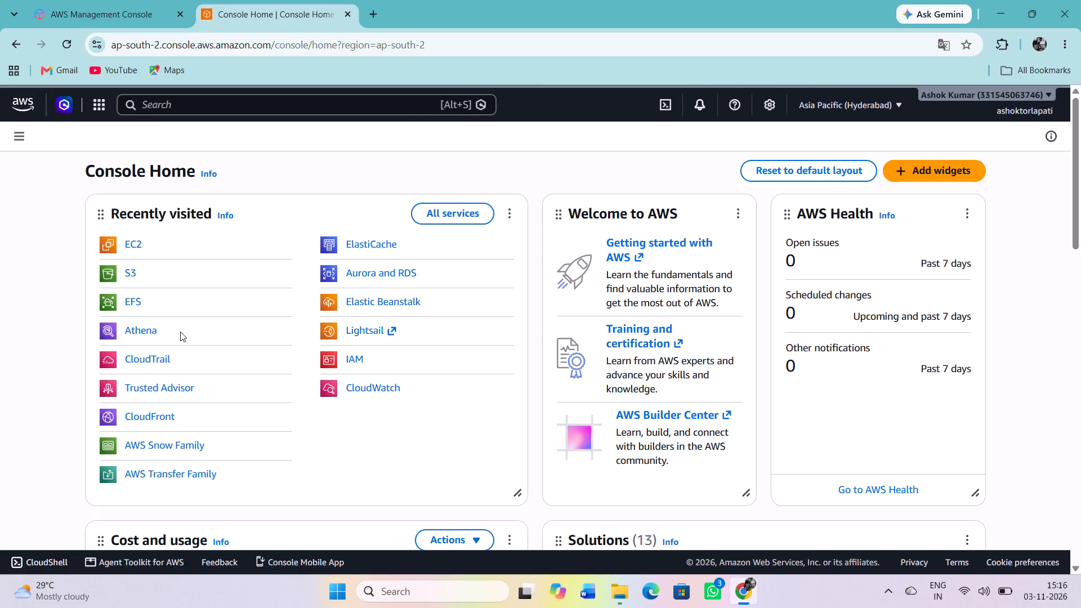
click(352, 357)
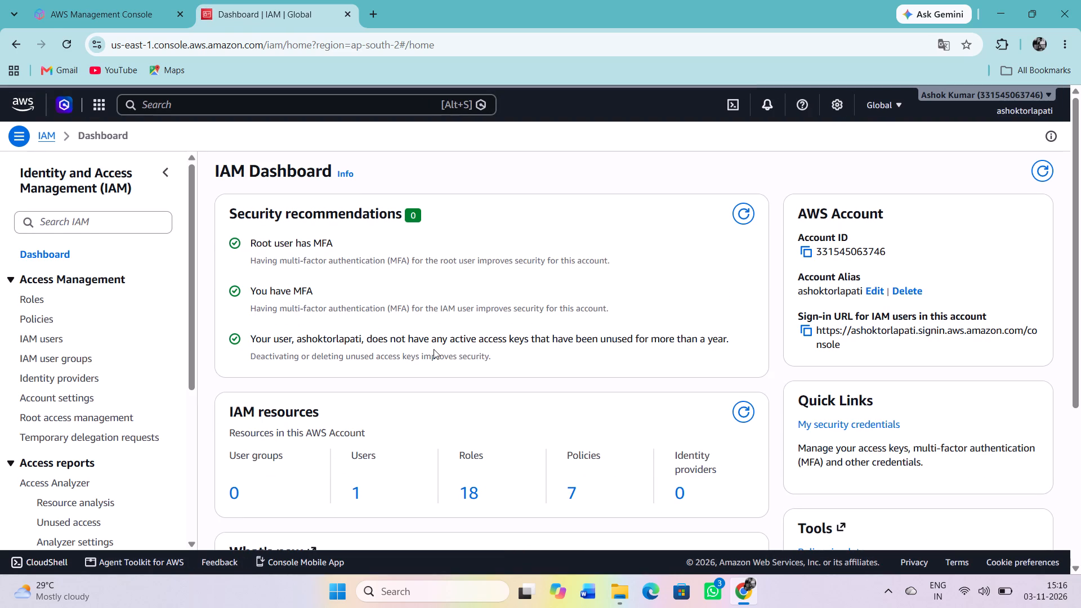
Open the list of IAM users from the IAM resources summary on the dashboard.
scroll(434, 349, down, 4)
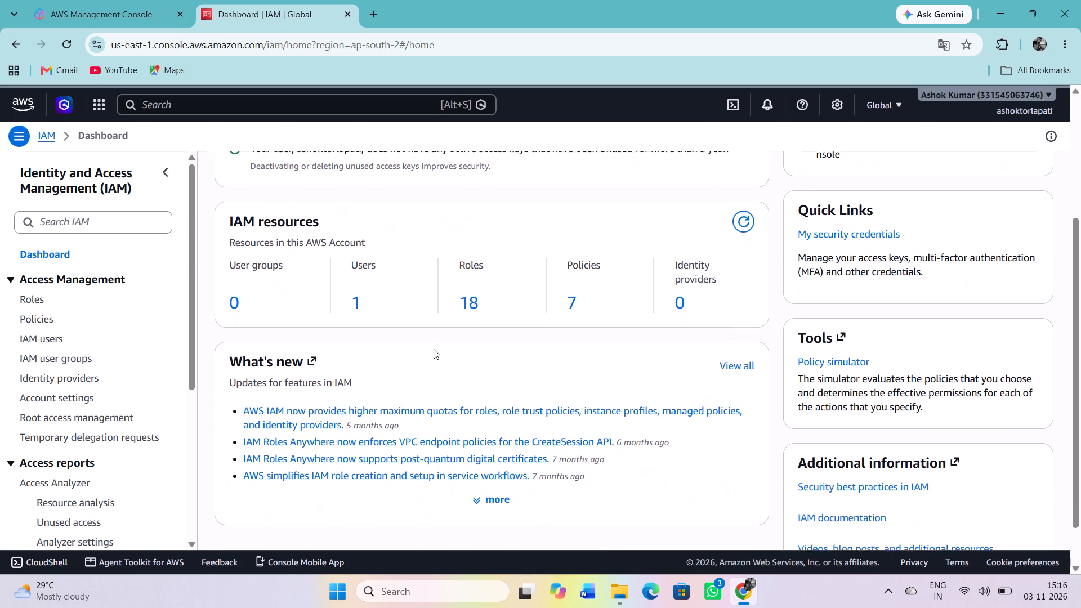
scroll(434, 349, down, 2)
scroll(434, 349, up, 4)
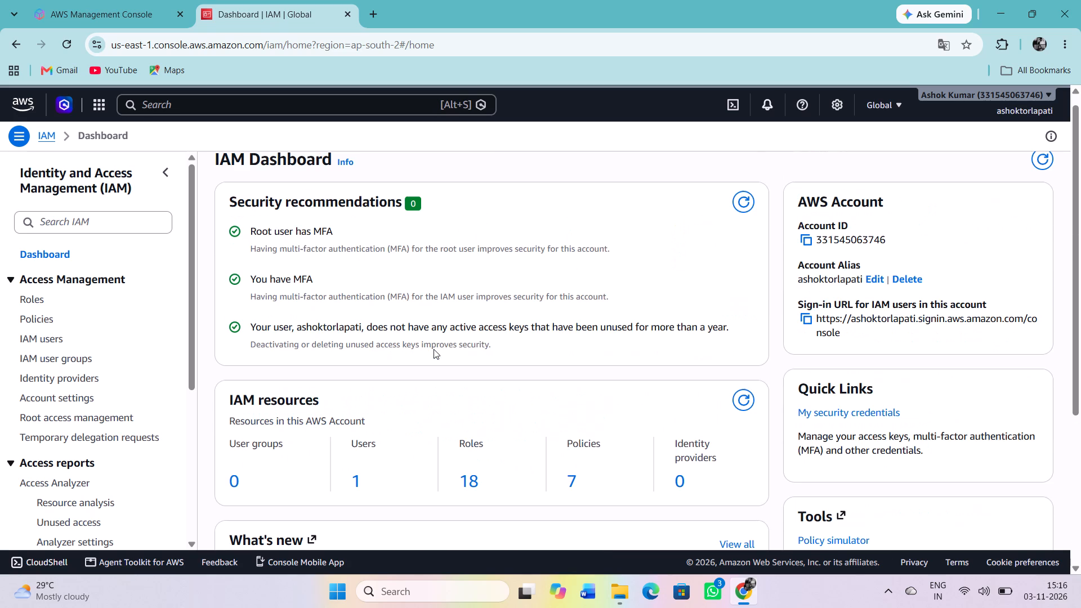
click(59, 252)
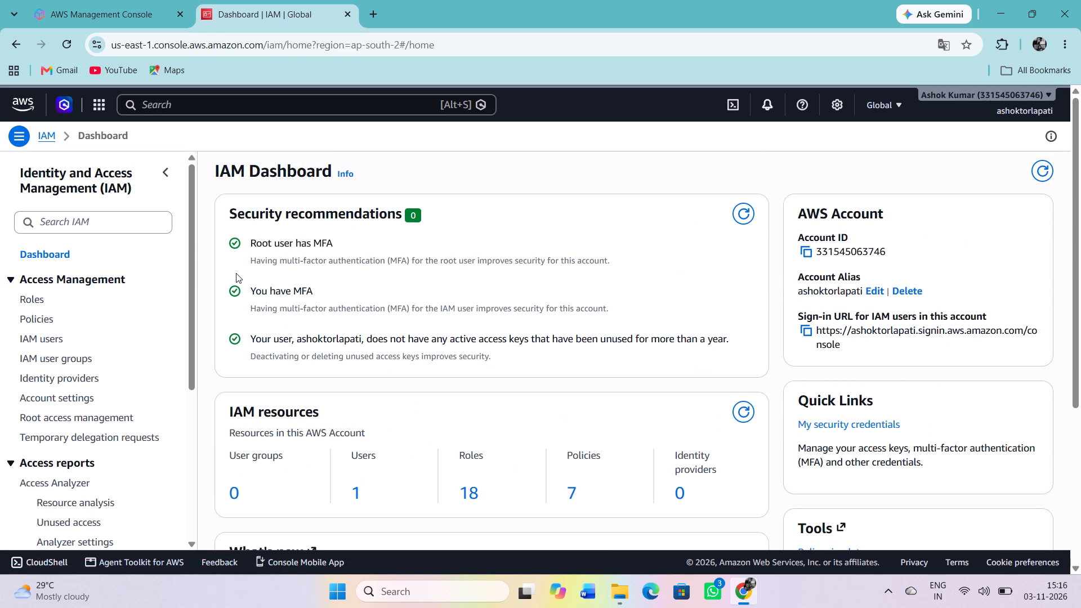
click(355, 488)
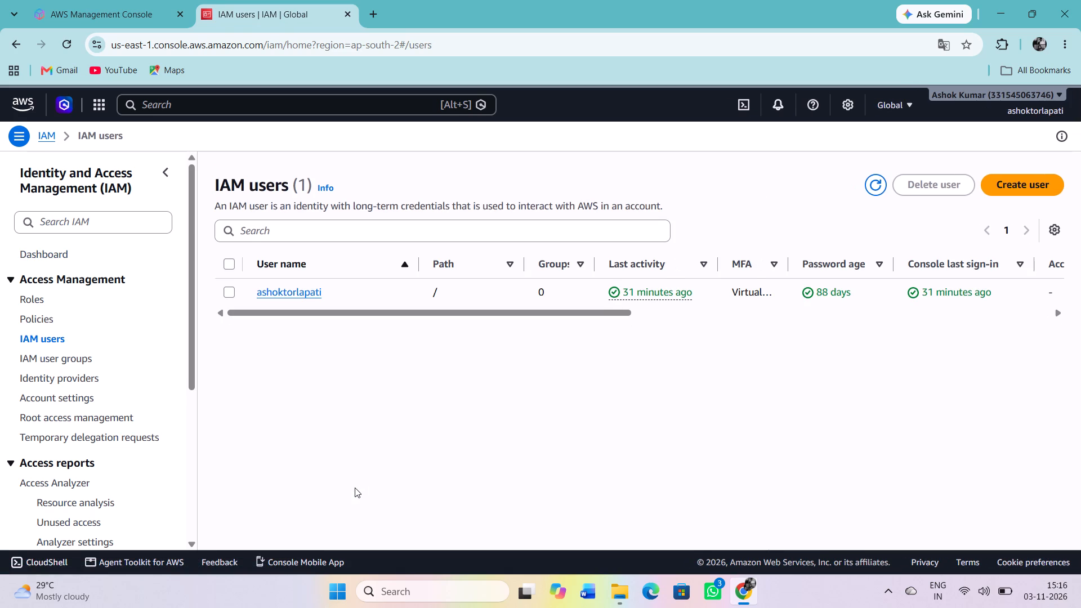
scroll(355, 488, down, 1)
Create an IAM user named Harika88 without access to the AWS Management Console.
click(1015, 182)
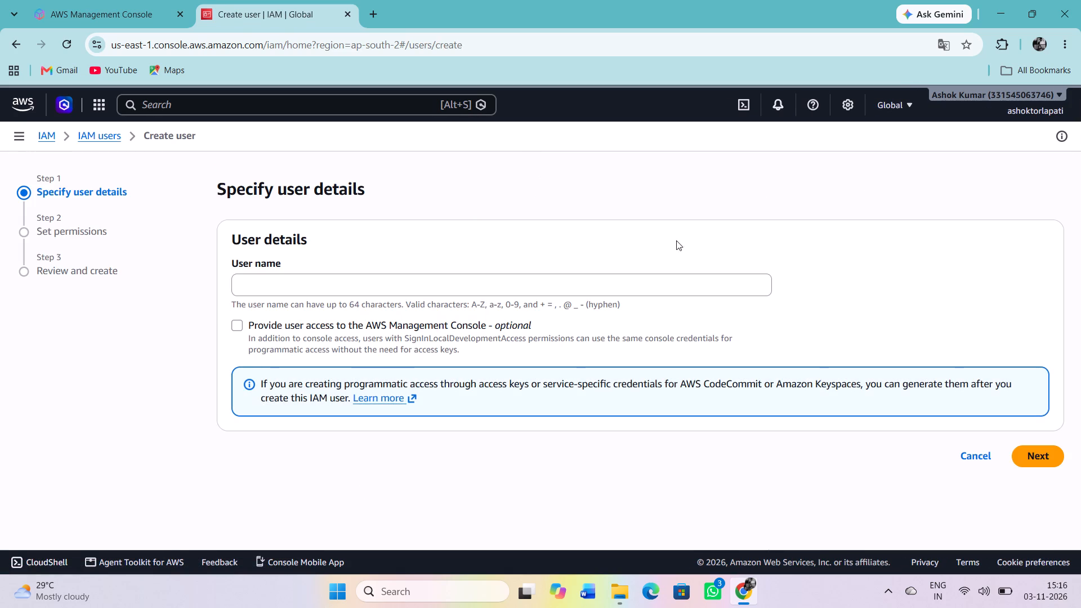
click(516, 286)
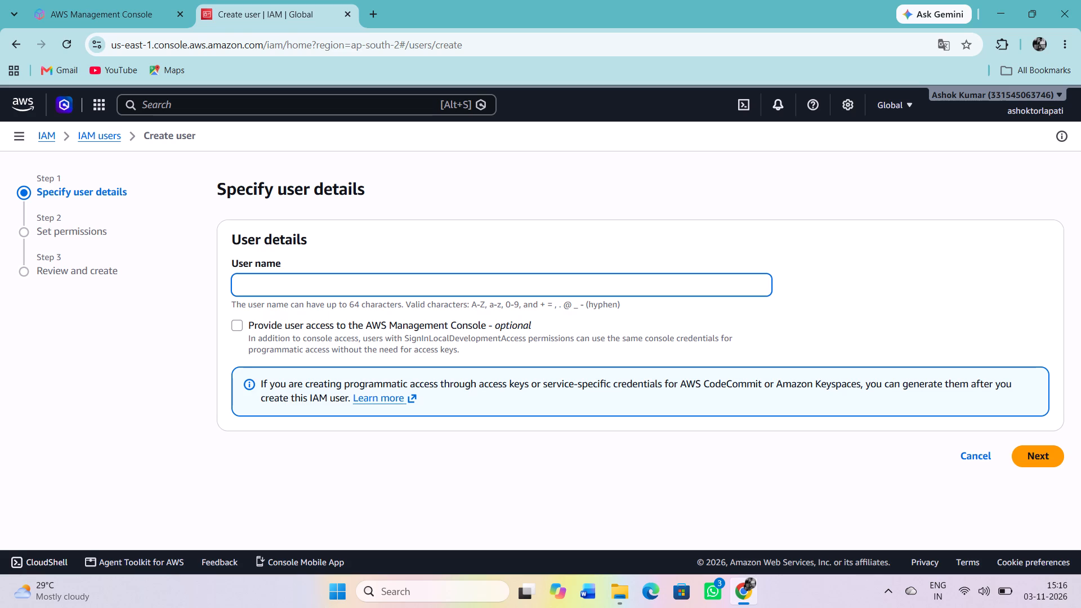
key(shift+h)
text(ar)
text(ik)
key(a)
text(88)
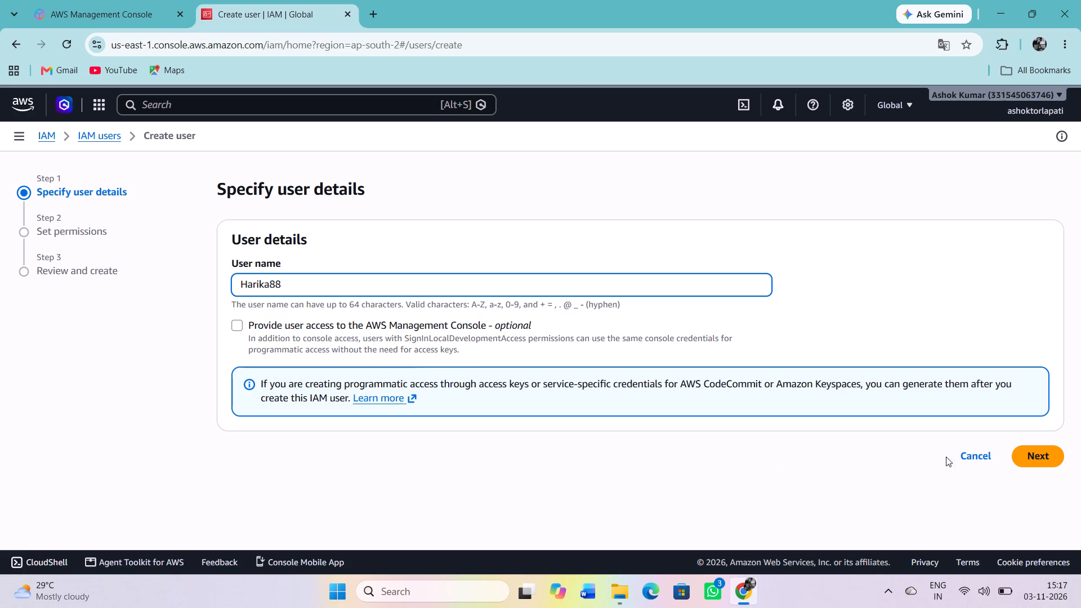
click(1046, 451)
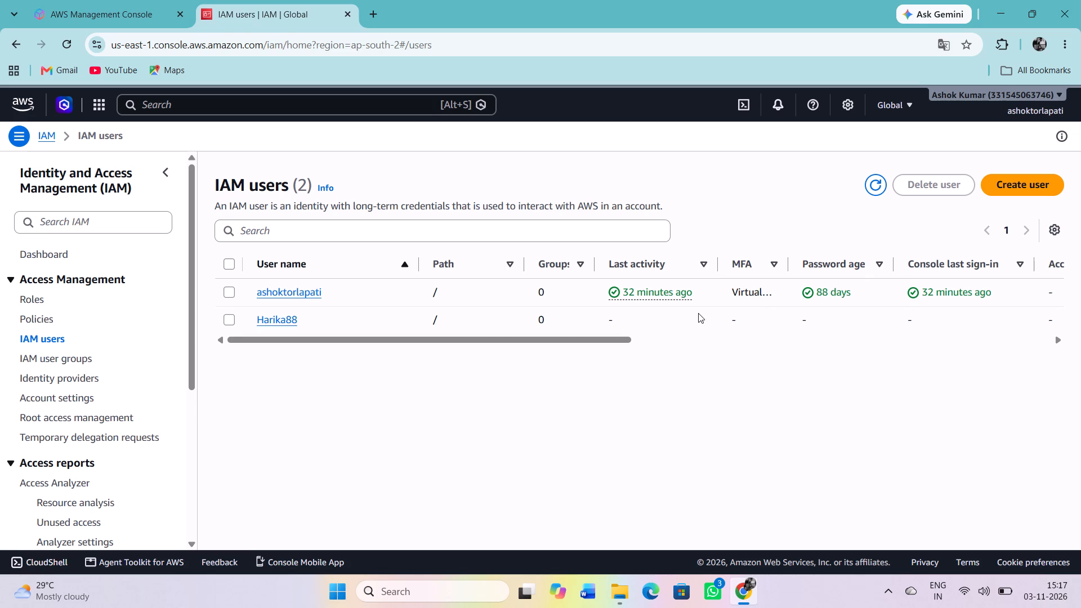
Review the further columns of the IAM users table, including access keys, ARN, creation time and console access.
scroll(698, 313, left, 3)
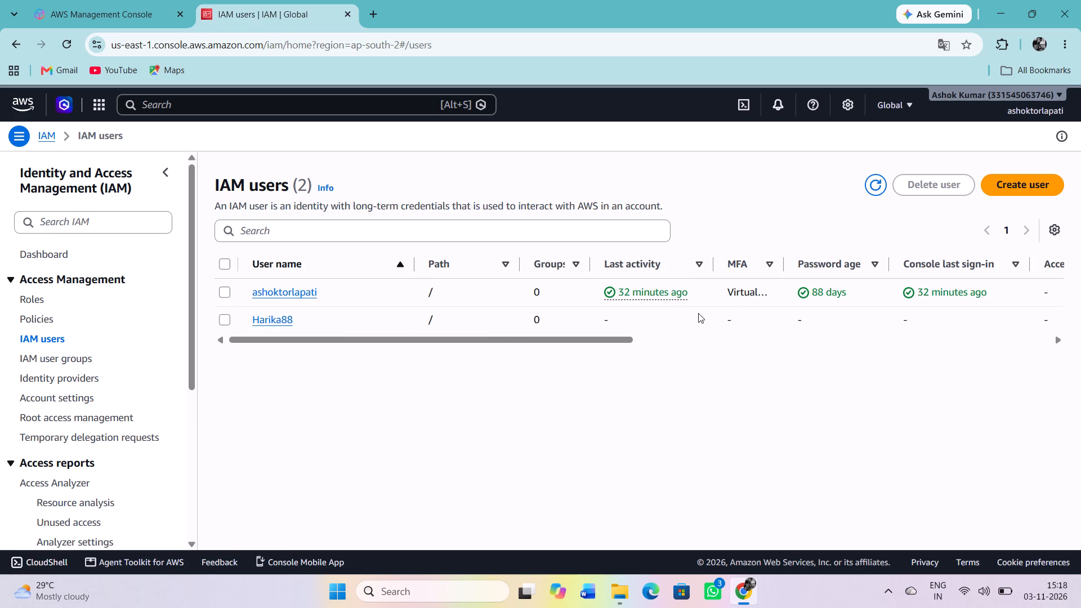
scroll(698, 313, left, 3)
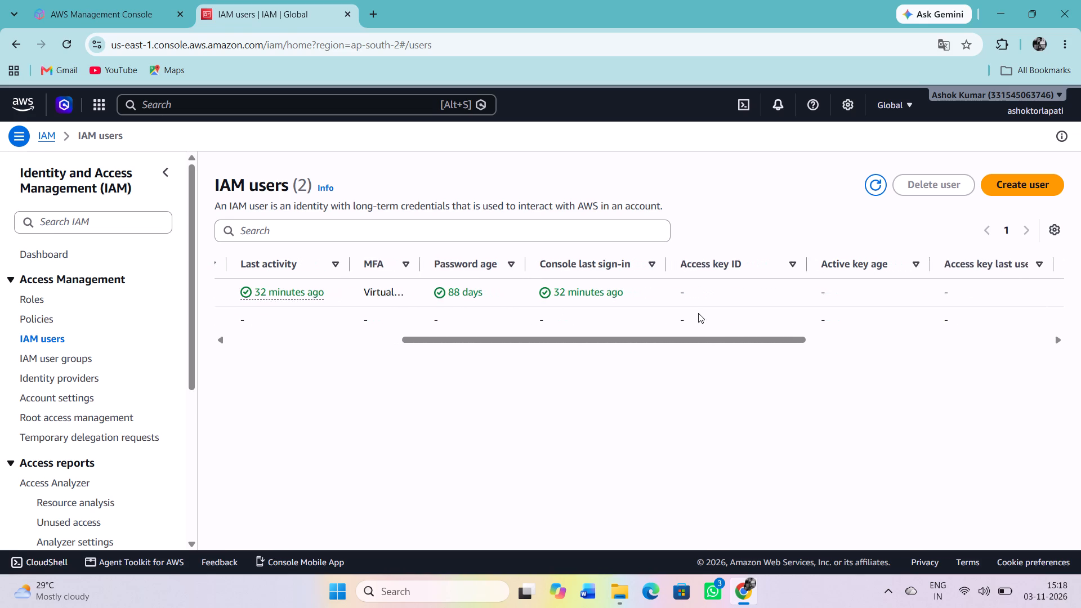
scroll(698, 313, left, 5)
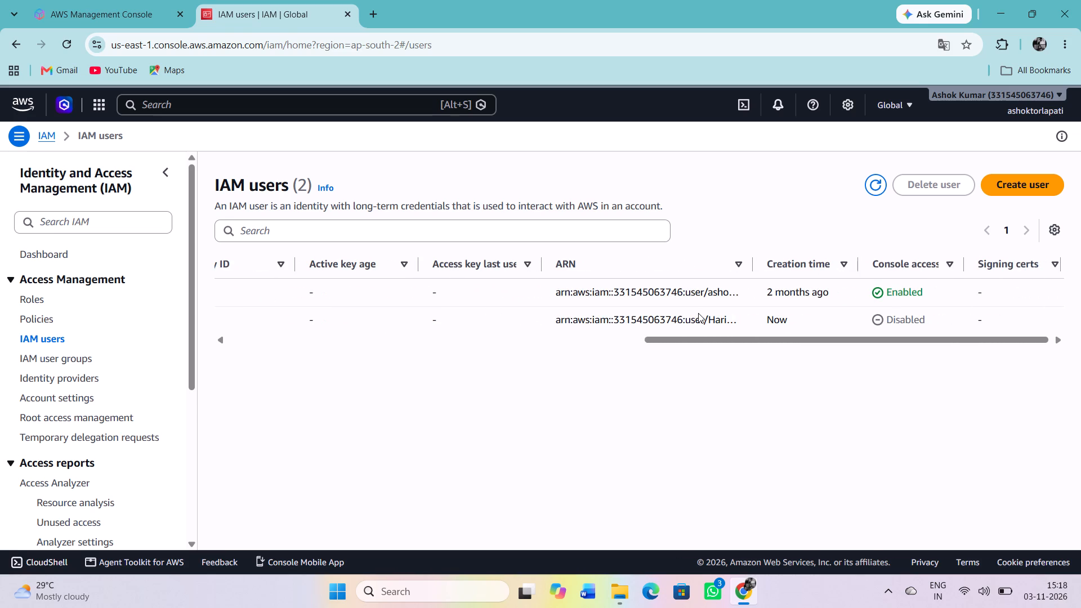
scroll(698, 313, right, 5)
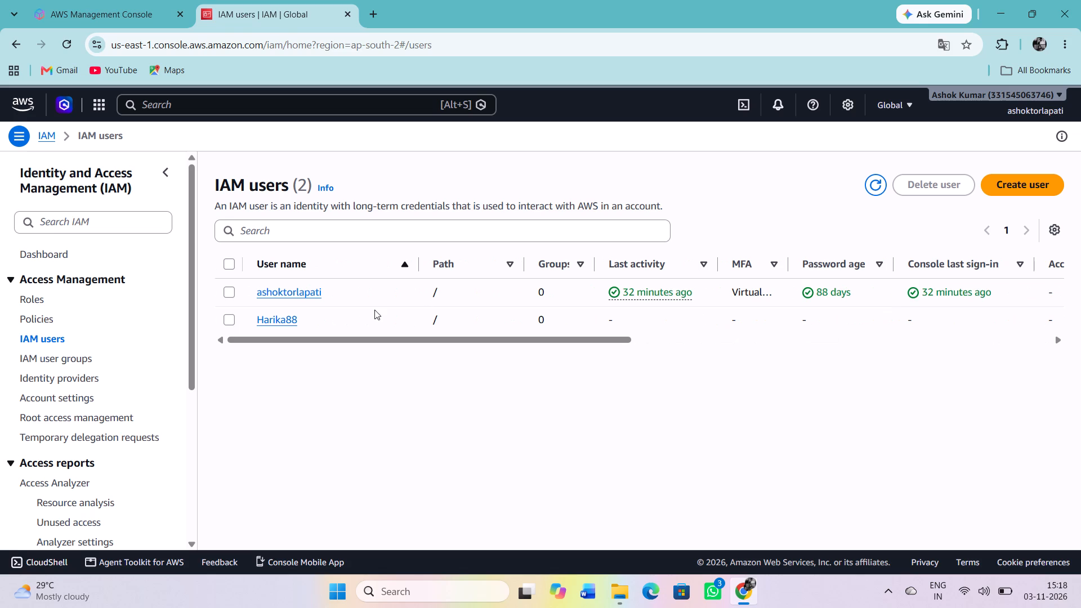
click(280, 322)
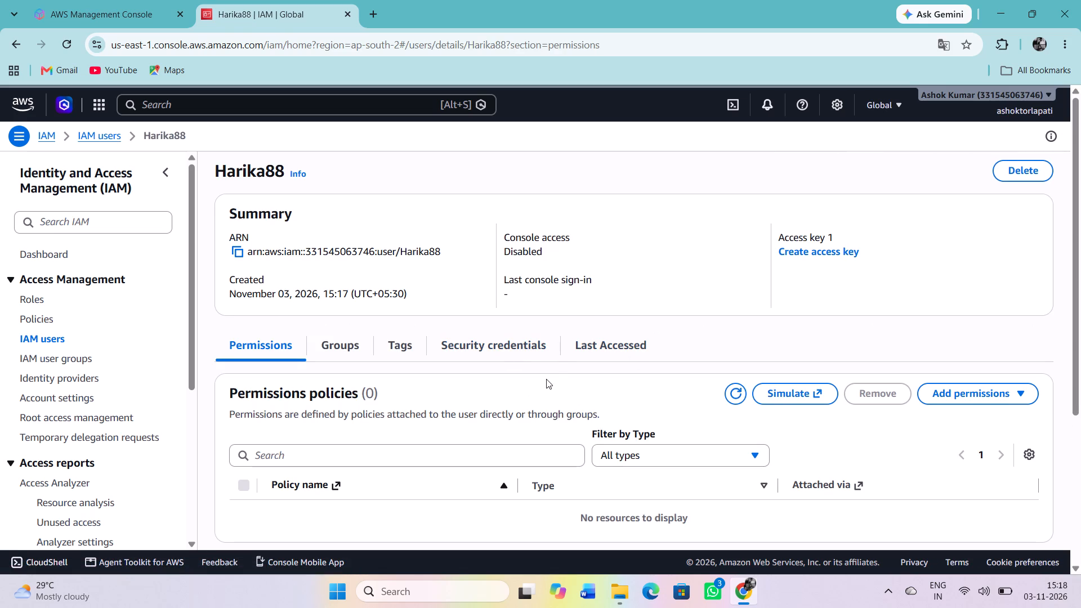
scroll(646, 420, down, 1)
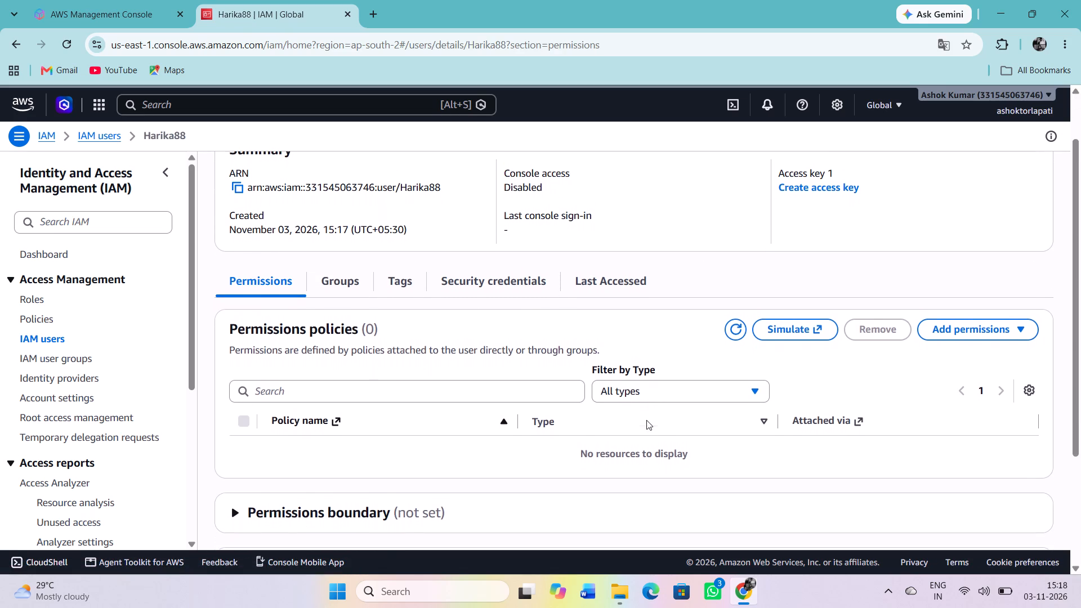
scroll(646, 420, down, 3)
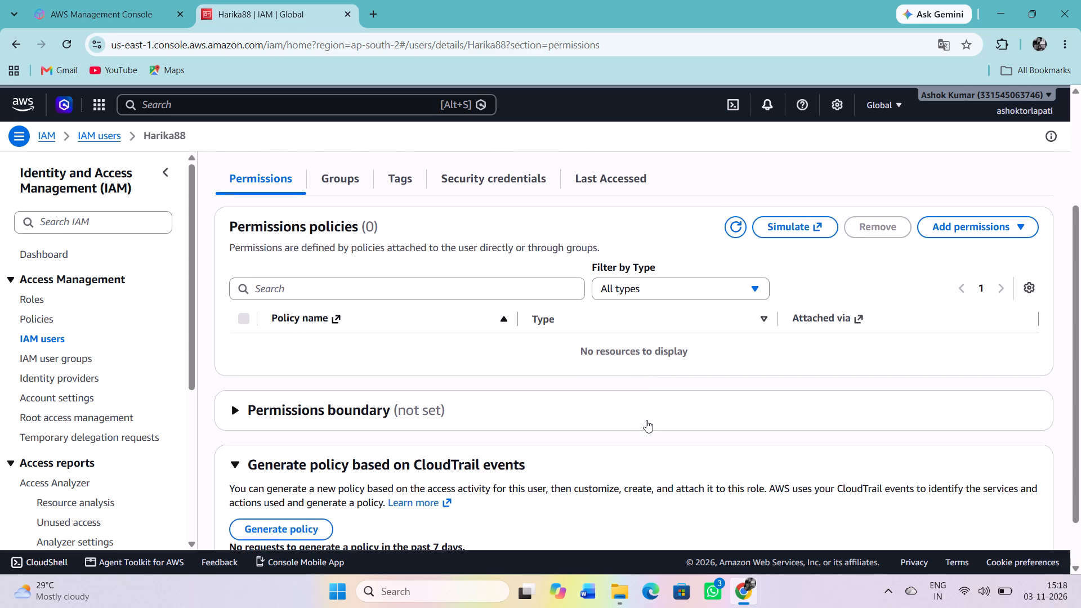
scroll(646, 420, down, 3)
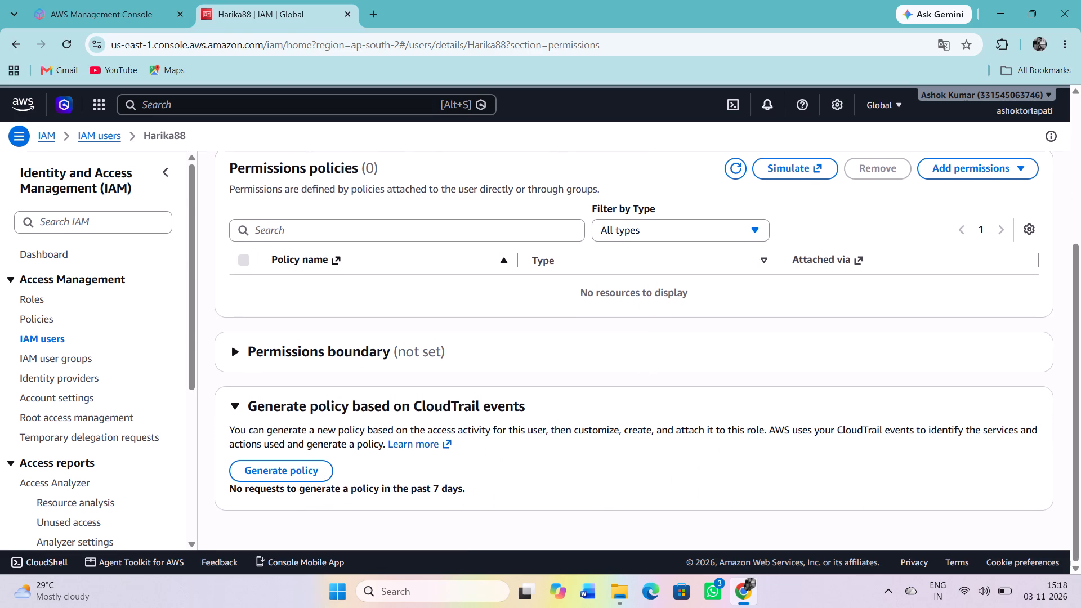
scroll(538, 397, up, 1)
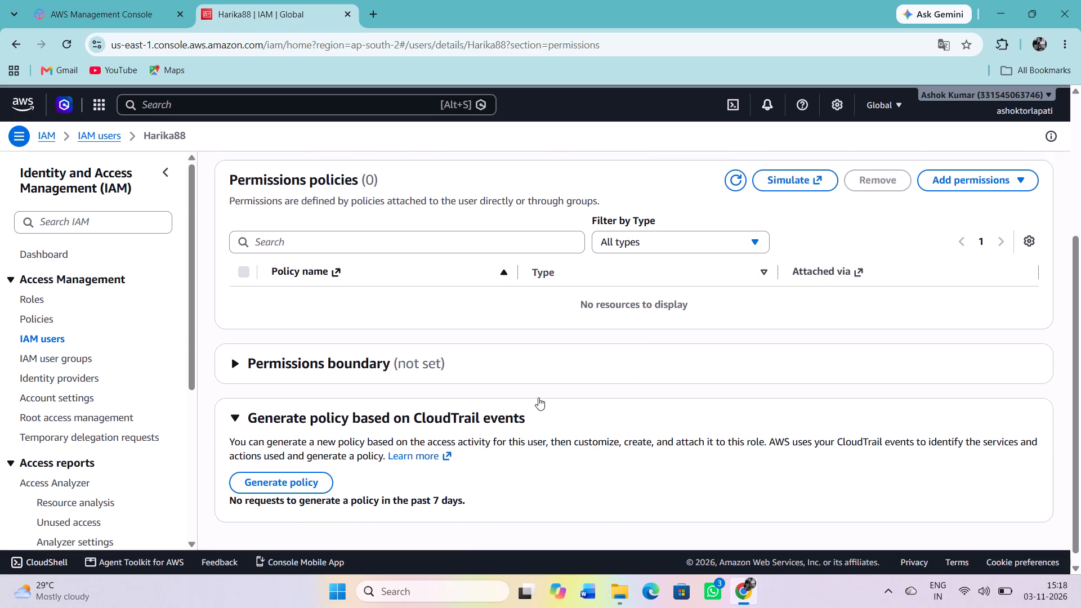
scroll(538, 397, up, 1)
click(391, 418)
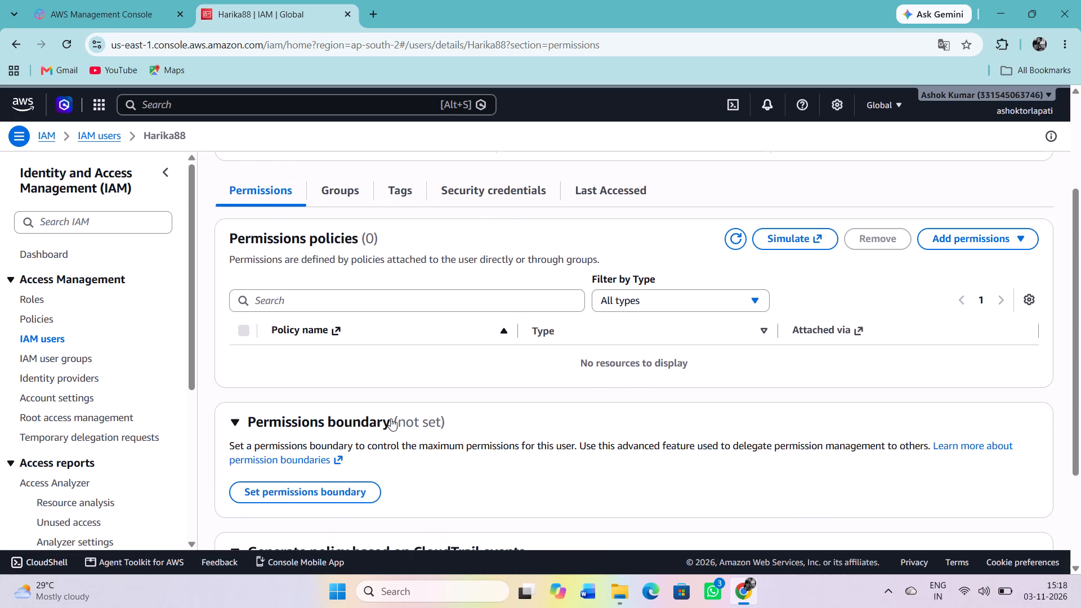
scroll(391, 418, down, 3)
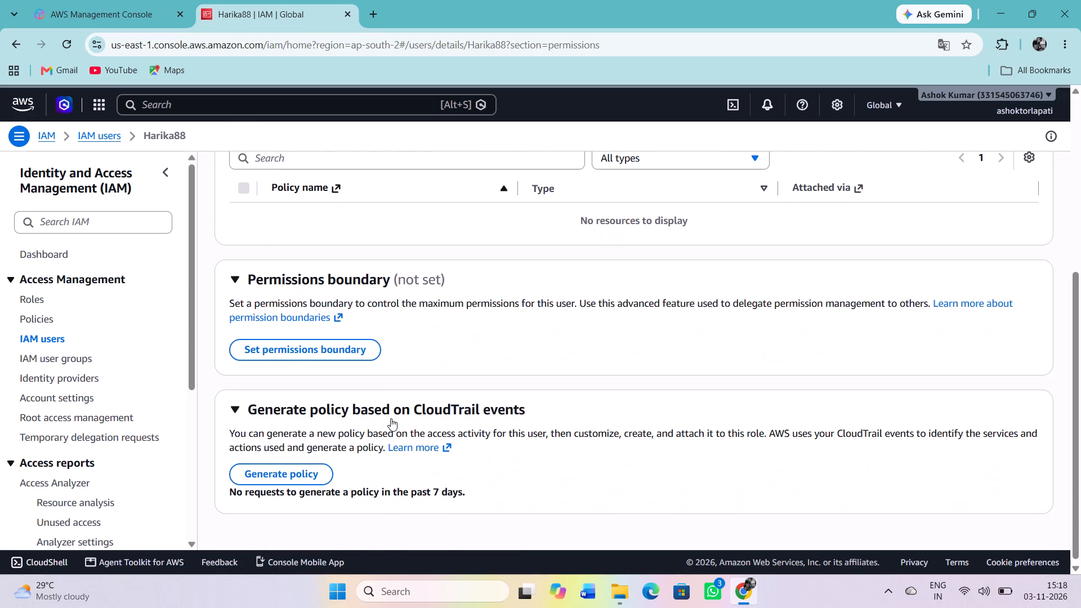
scroll(391, 418, up, 4)
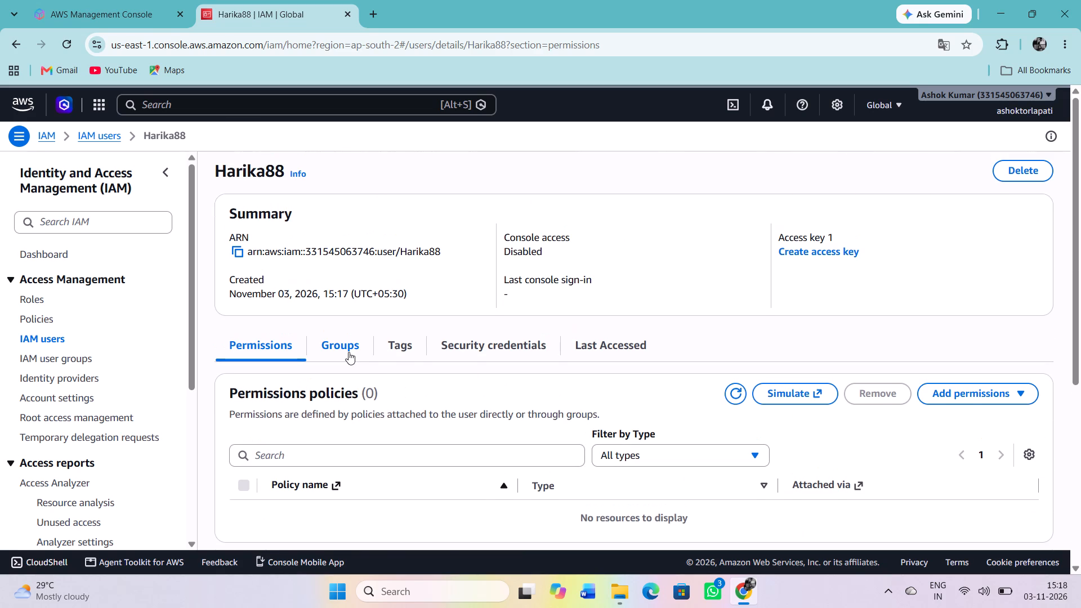
click(475, 341)
scroll(468, 375, down, 1)
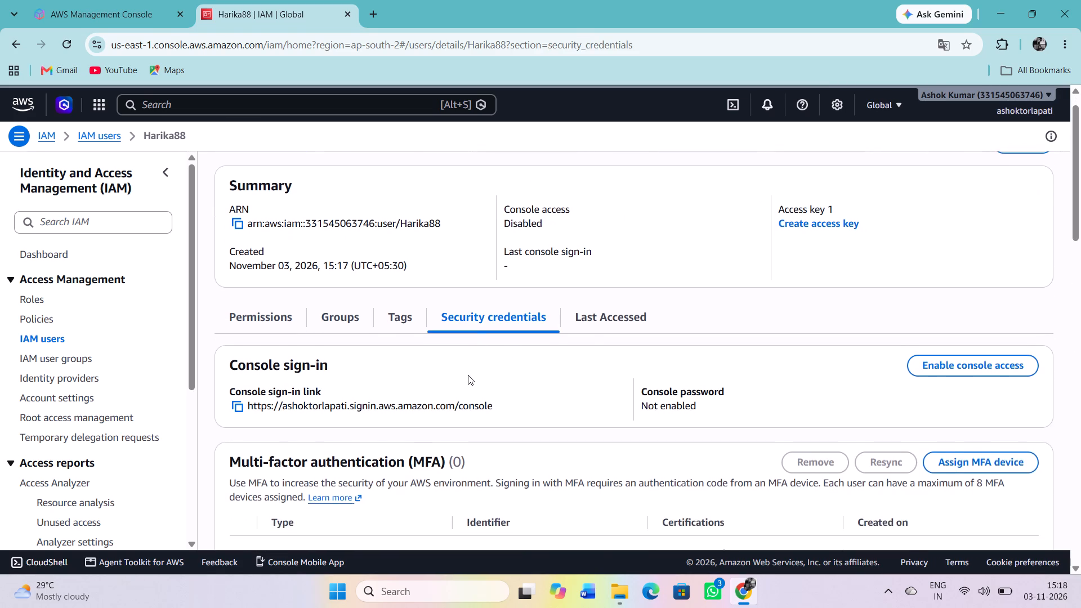
scroll(468, 375, down, 4)
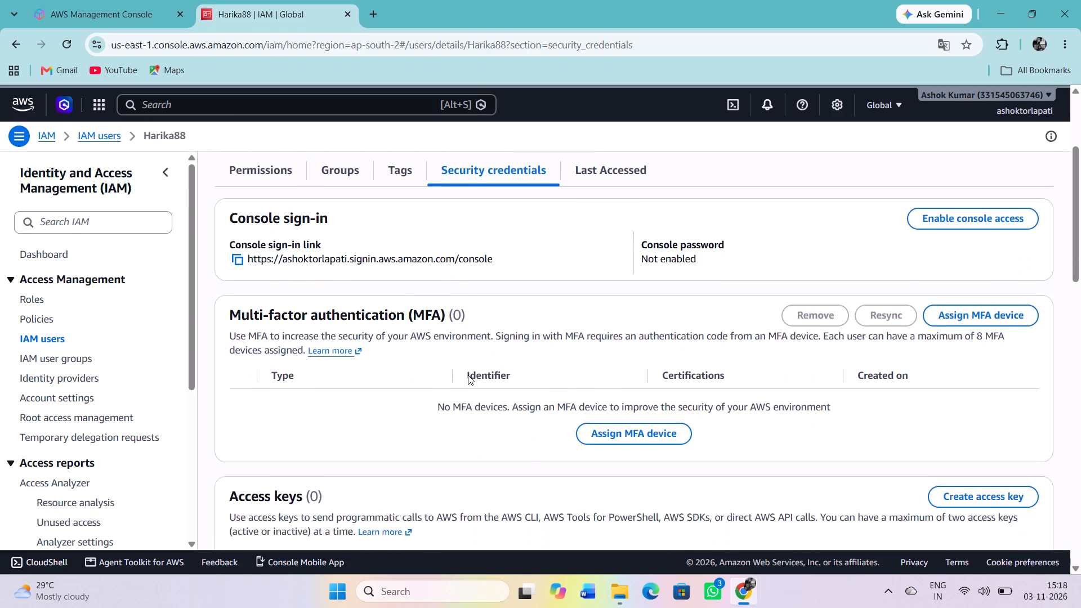
scroll(468, 375, down, 4)
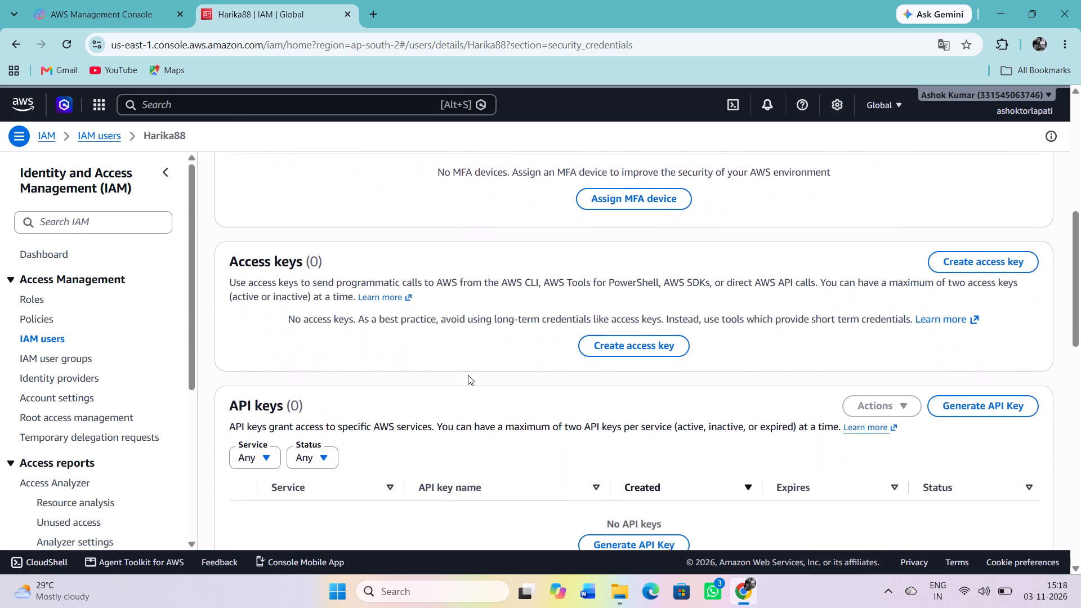
scroll(468, 375, down, 4)
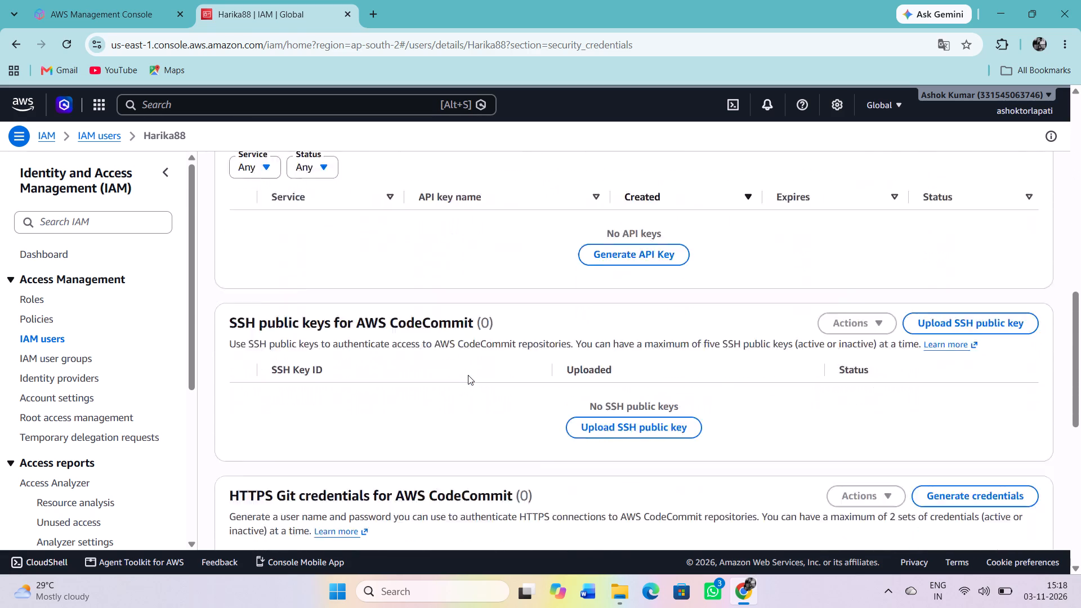
scroll(468, 375, down, 5)
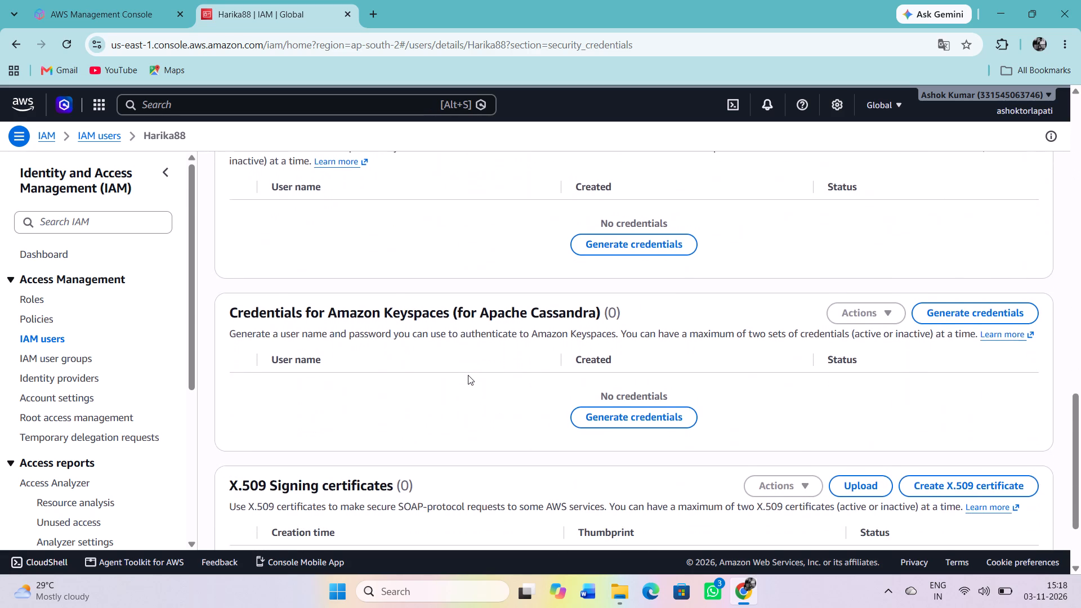
scroll(468, 375, down, 3)
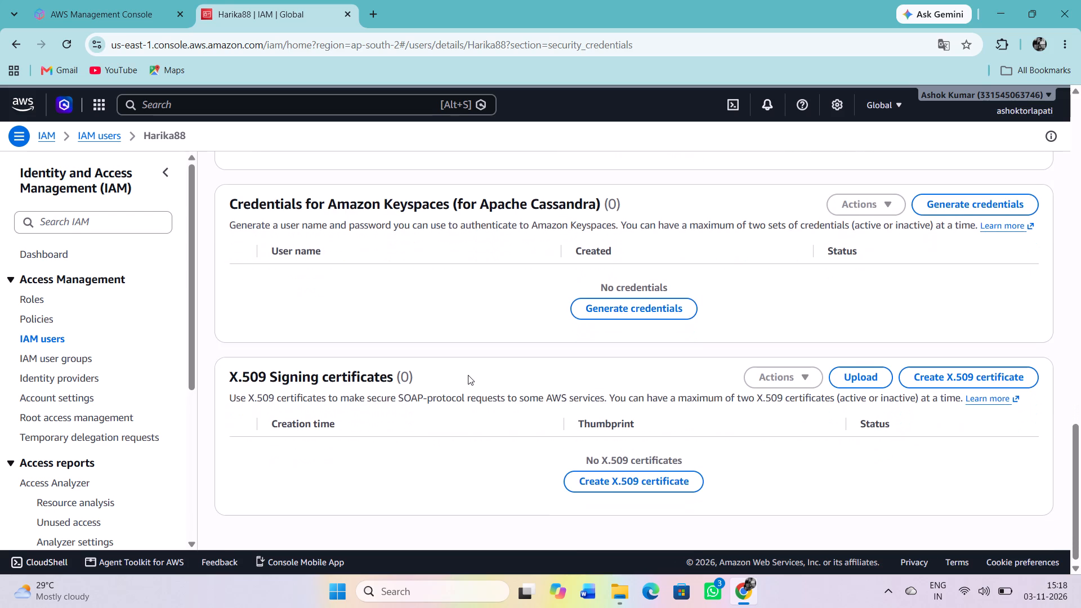
scroll(557, 318, up, 2)
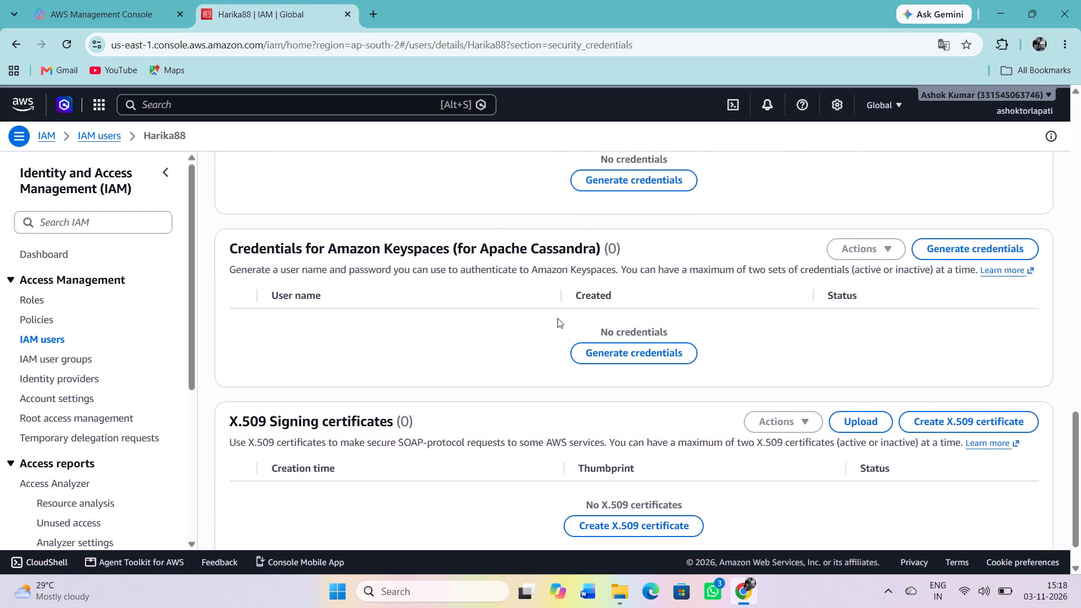
scroll(557, 318, up, 5)
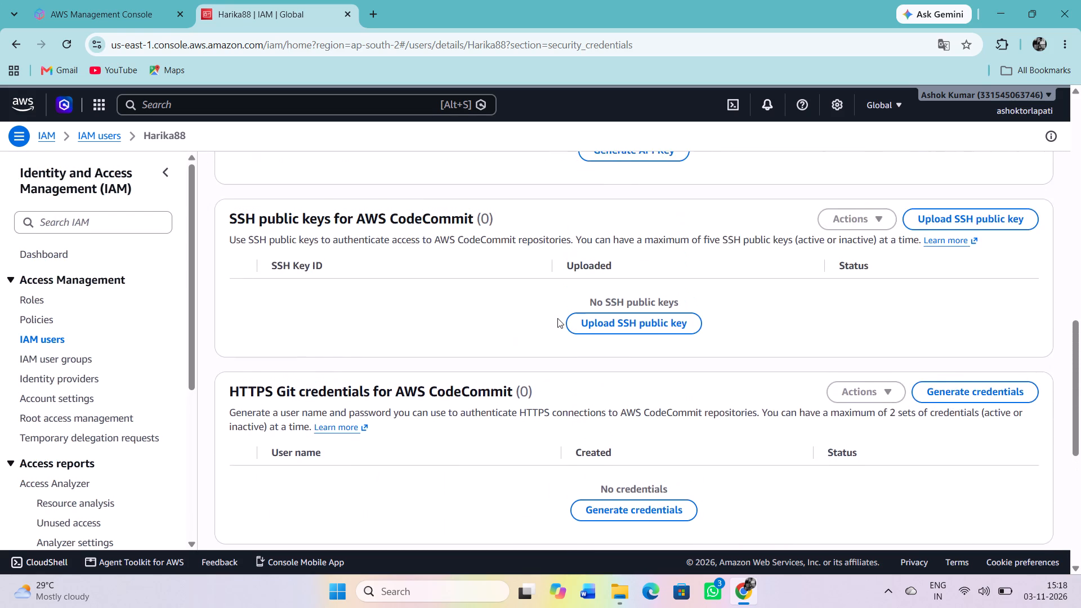
scroll(557, 318, up, 7)
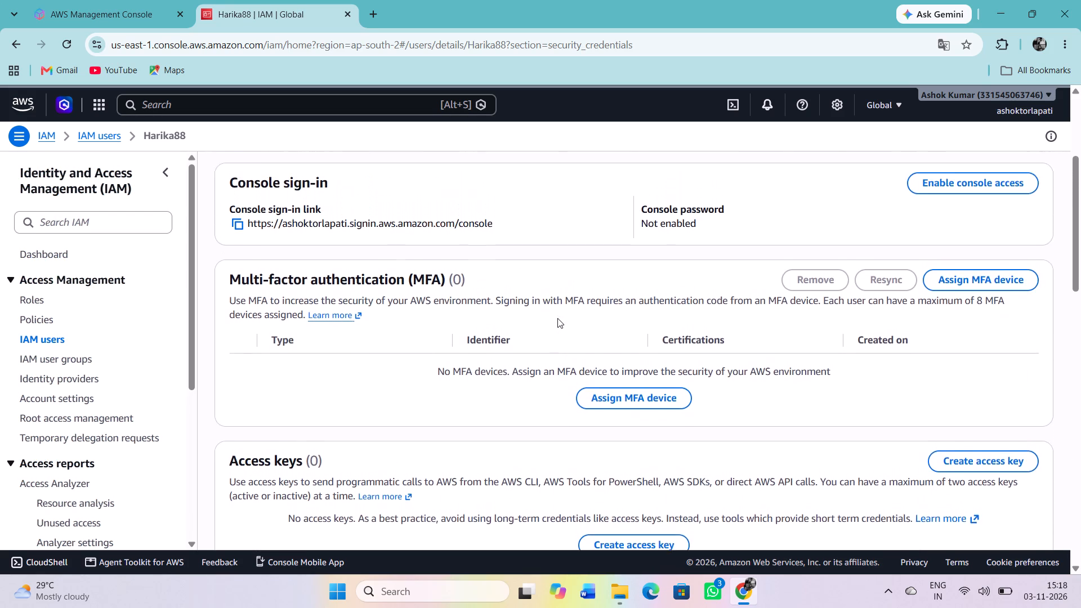
scroll(557, 318, up, 2)
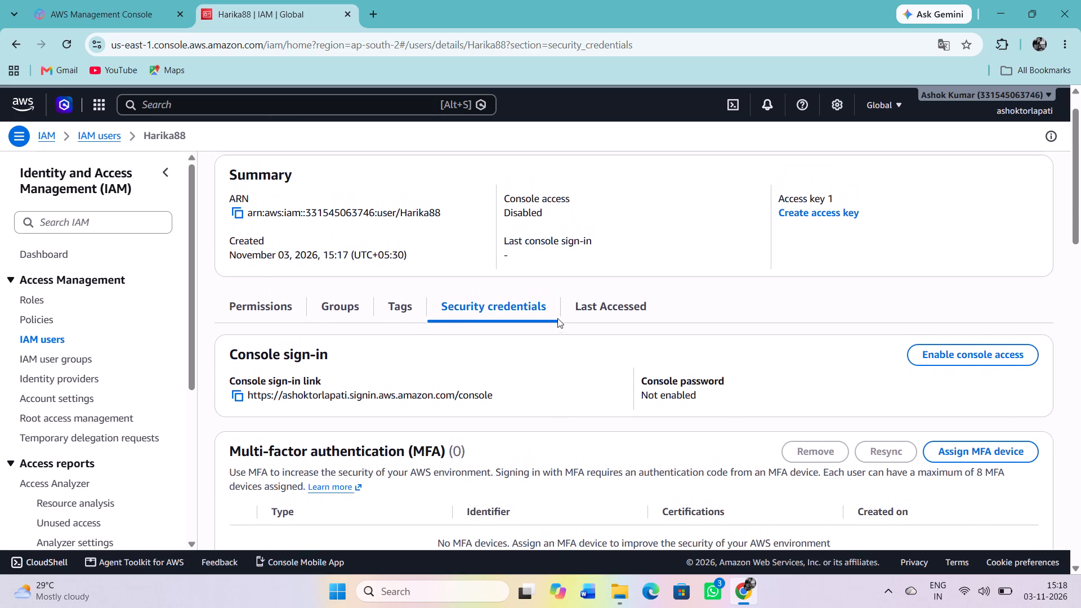
scroll(557, 318, up, 1)
click(591, 309)
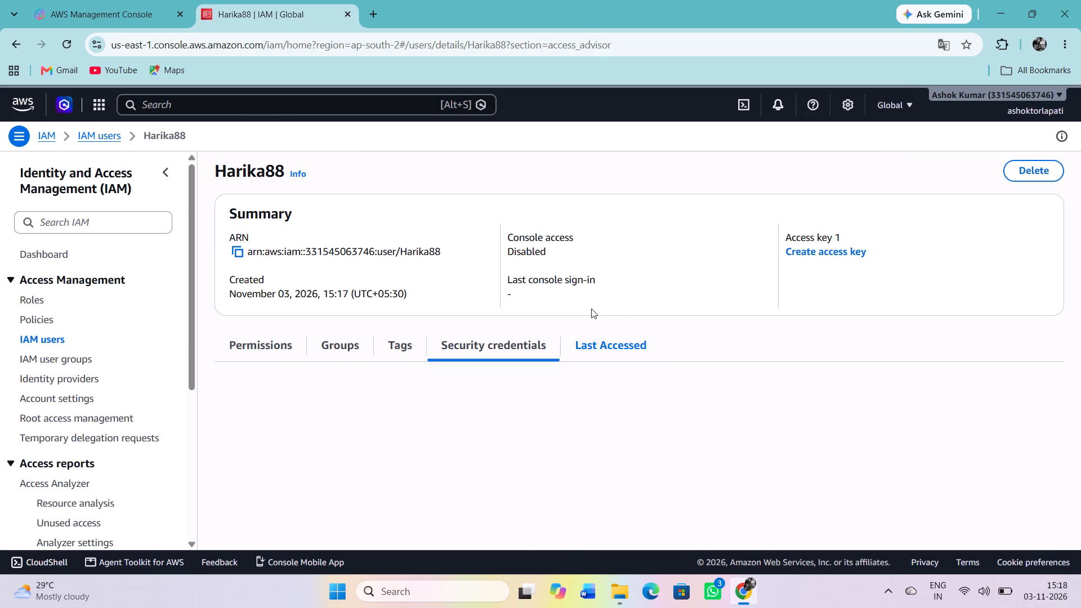
click(515, 345)
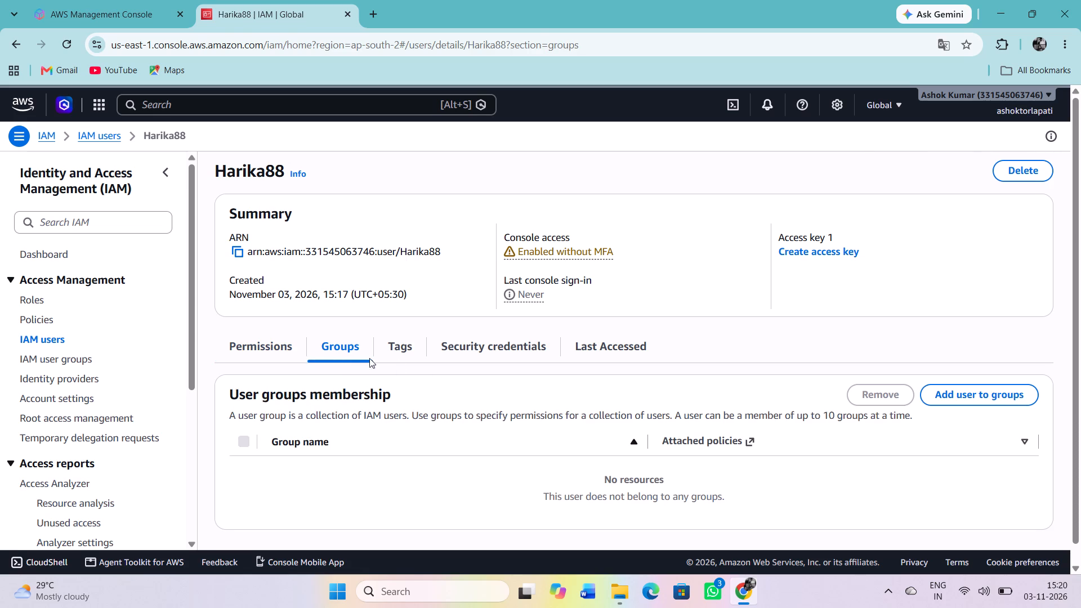
click(260, 346)
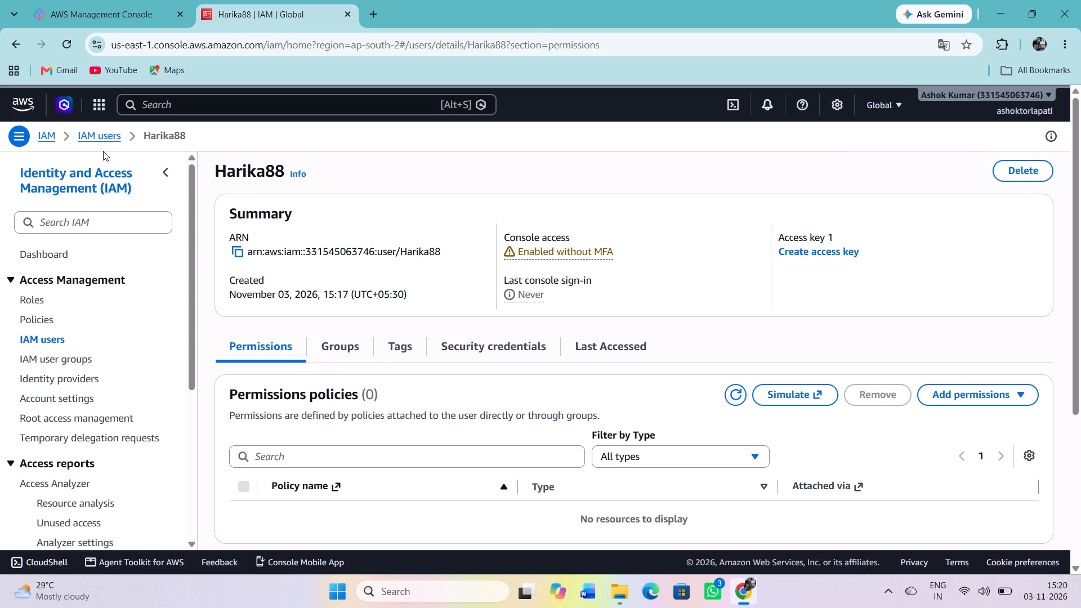
Return to the IAM users list and look through the access management, access reports and multi-account access navigation entries.
click(99, 135)
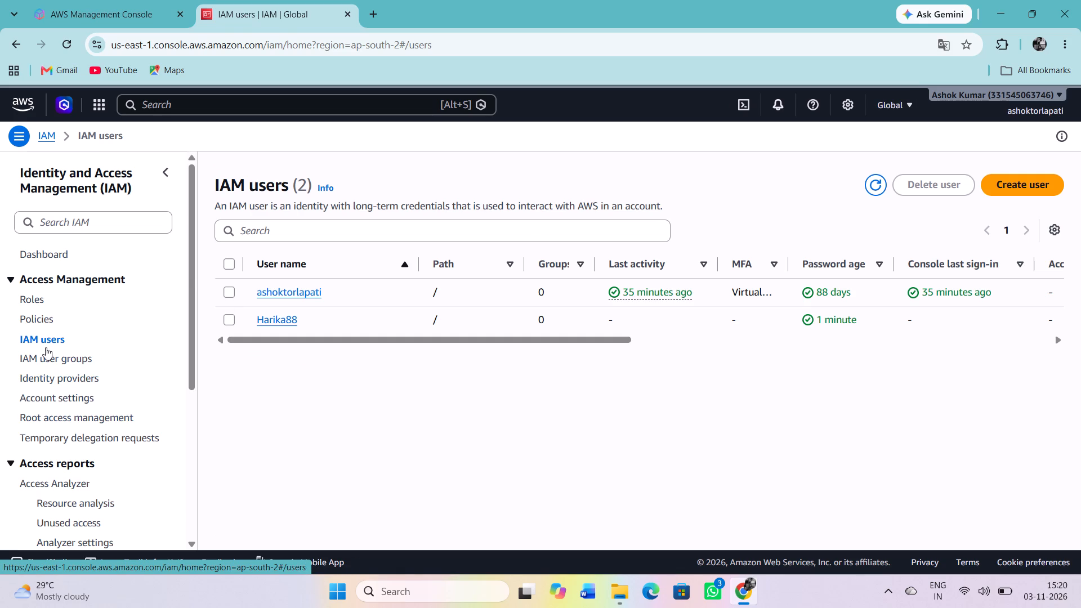
scroll(104, 403, down, 2)
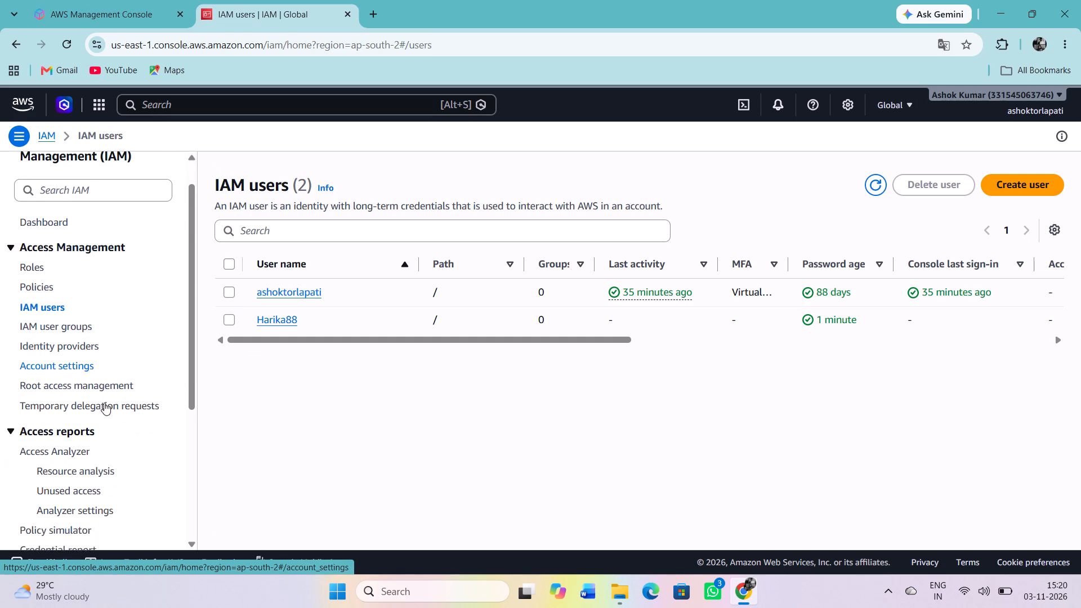
scroll(104, 403, down, 4)
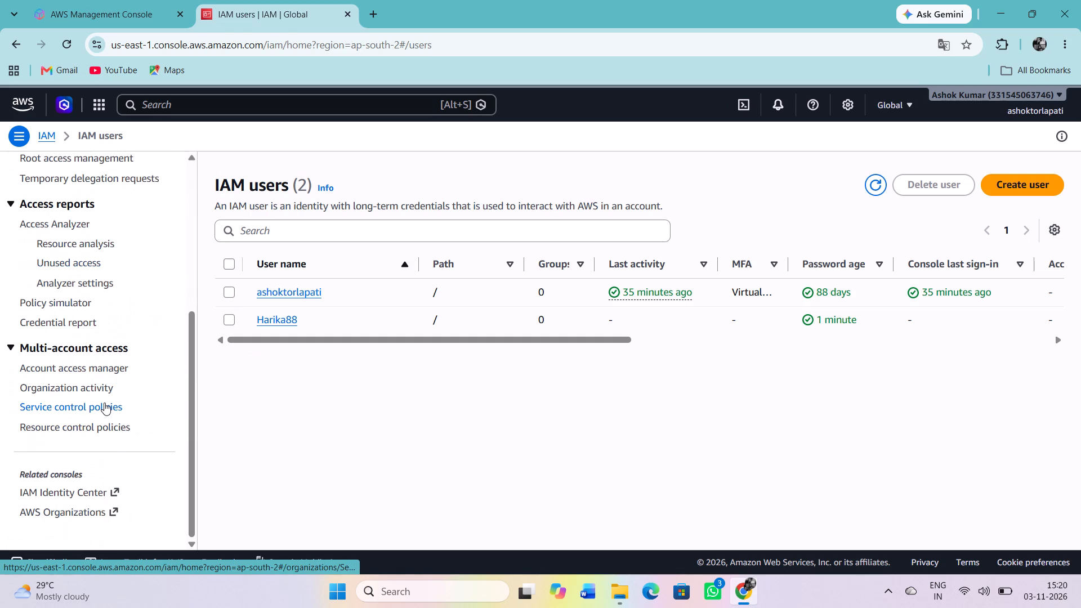
scroll(104, 403, up, 2)
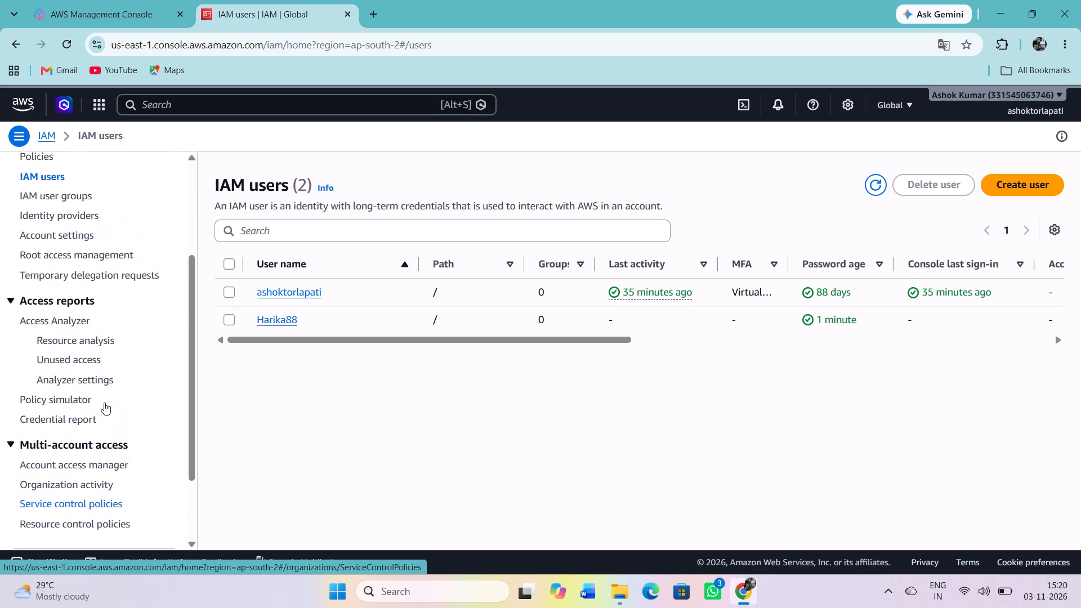
scroll(104, 403, up, 4)
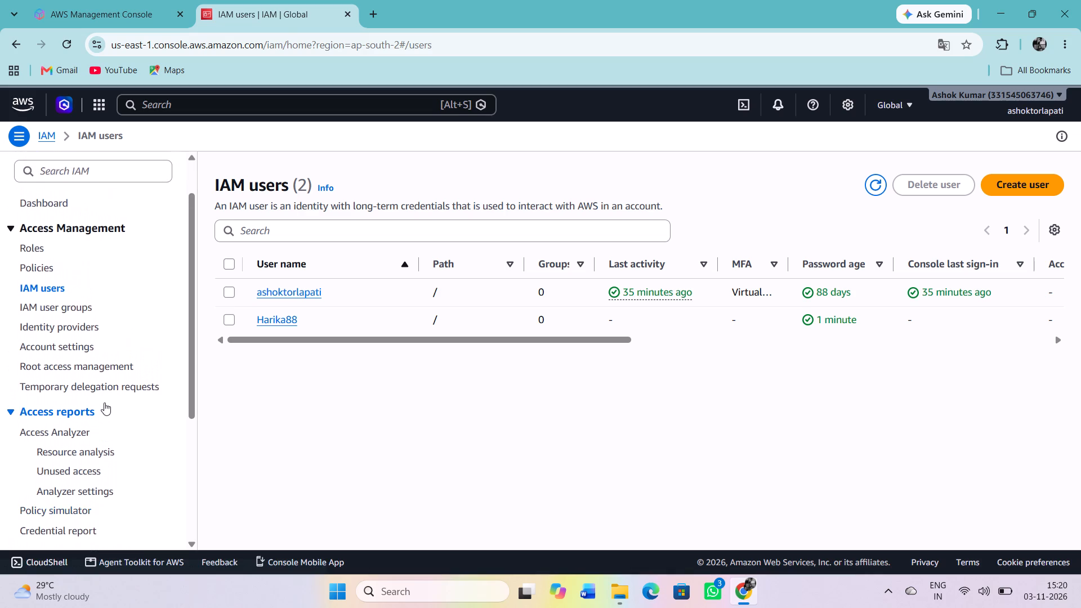
scroll(104, 403, up, 2)
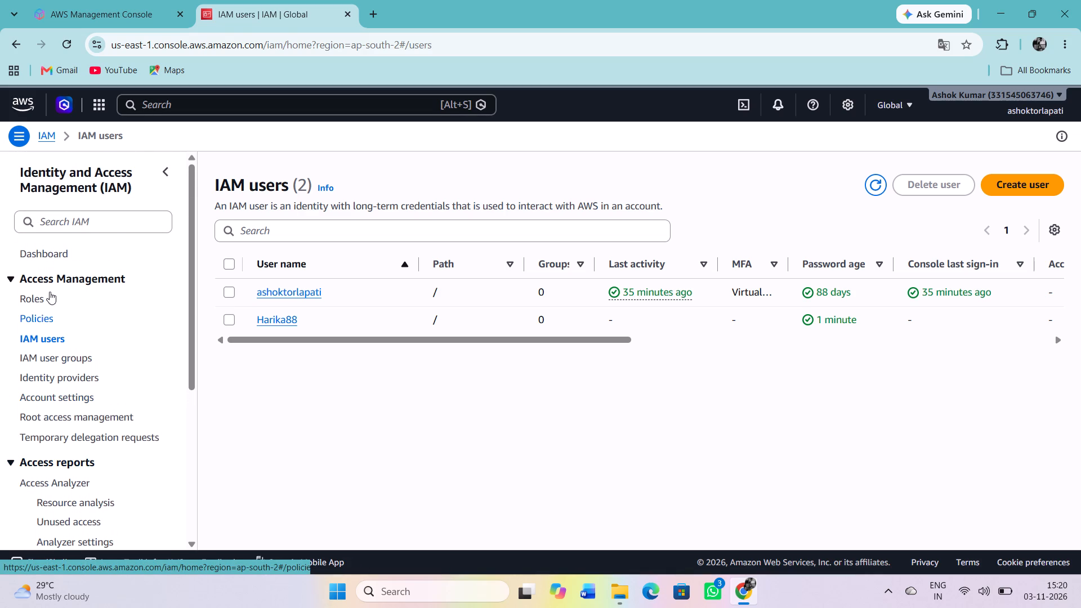
Go through the IAM dashboard's resources to the user groups and start a new group named devops.
click(71, 249)
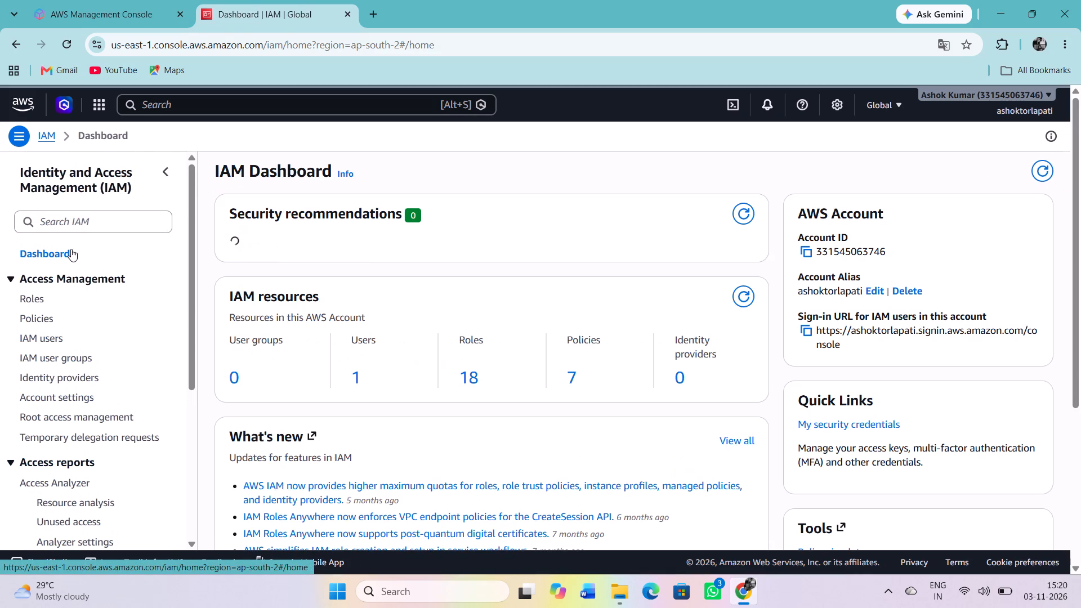
scroll(378, 396, down, 2)
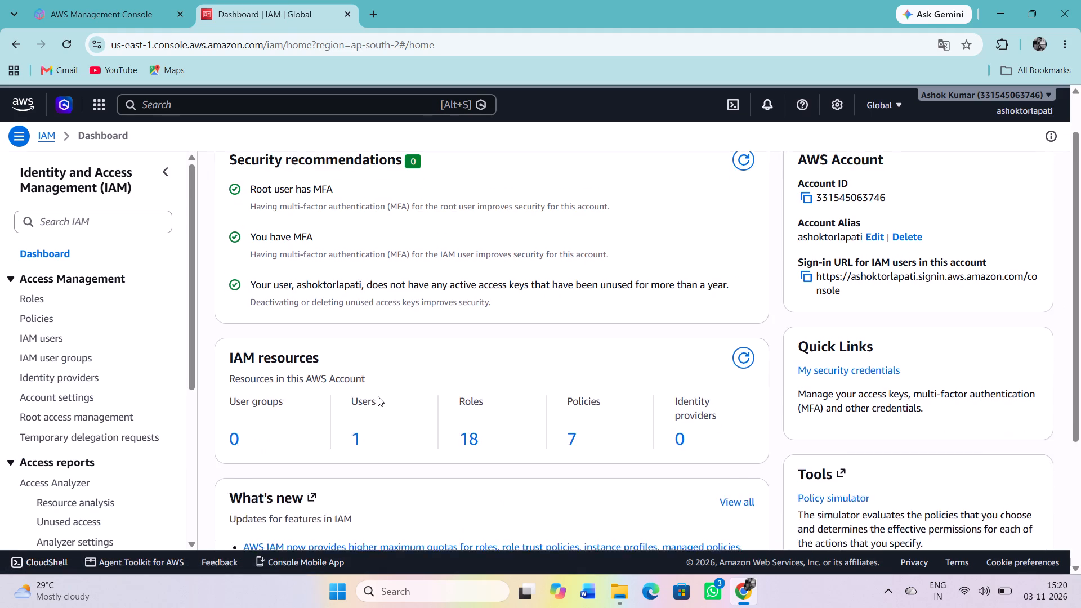
scroll(378, 396, down, 1)
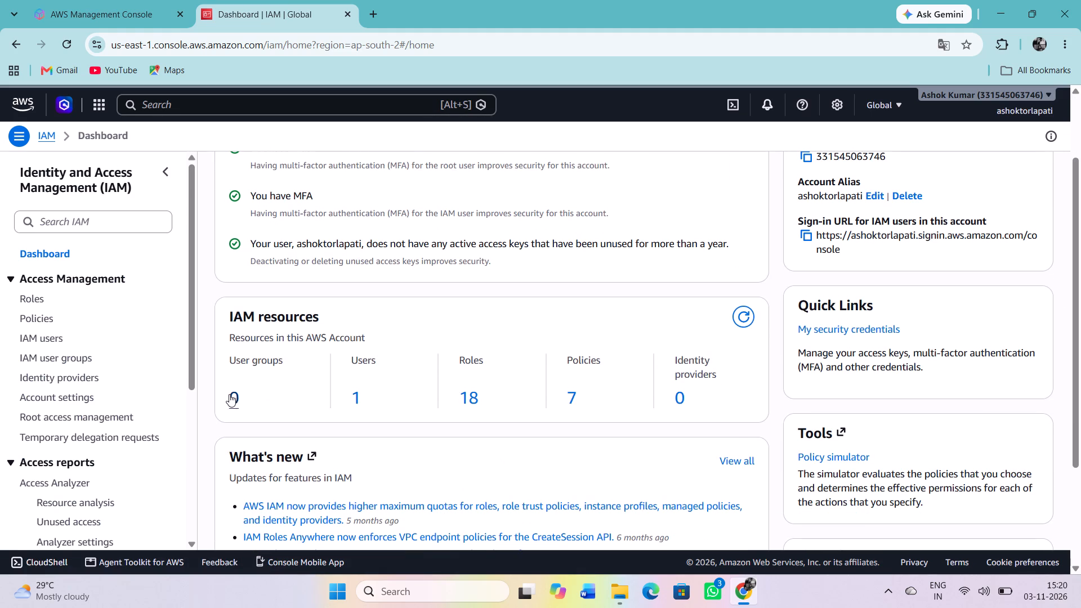
click(229, 394)
click(231, 397)
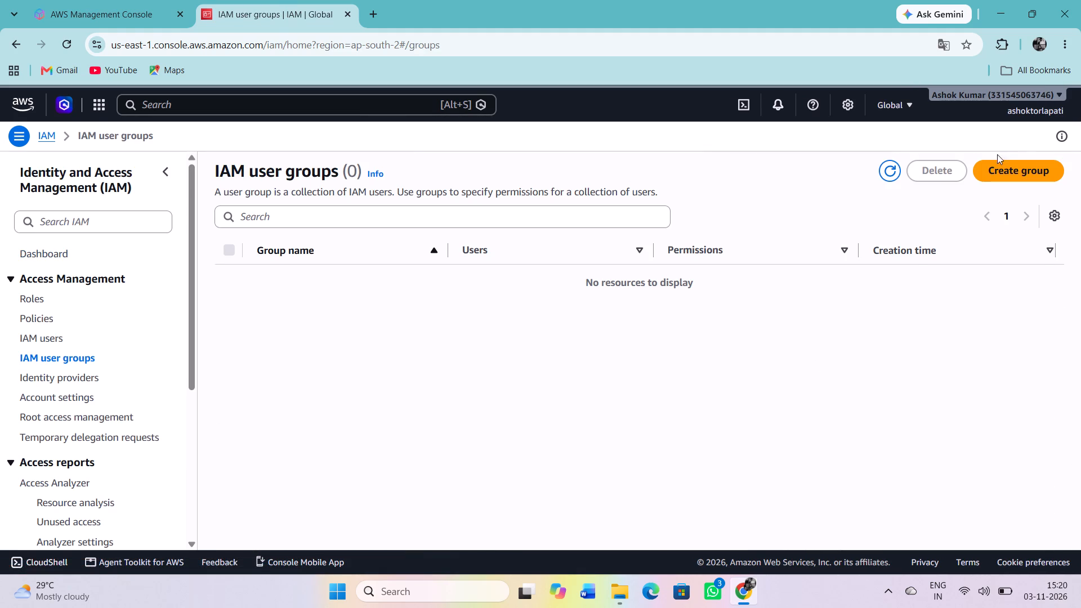
click(1000, 168)
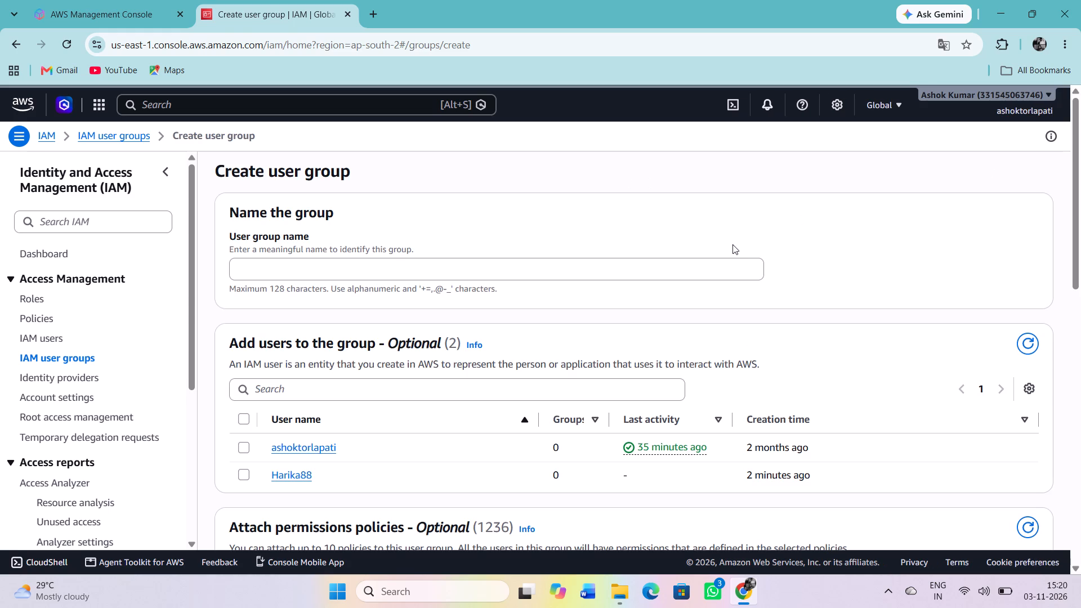
click(361, 265)
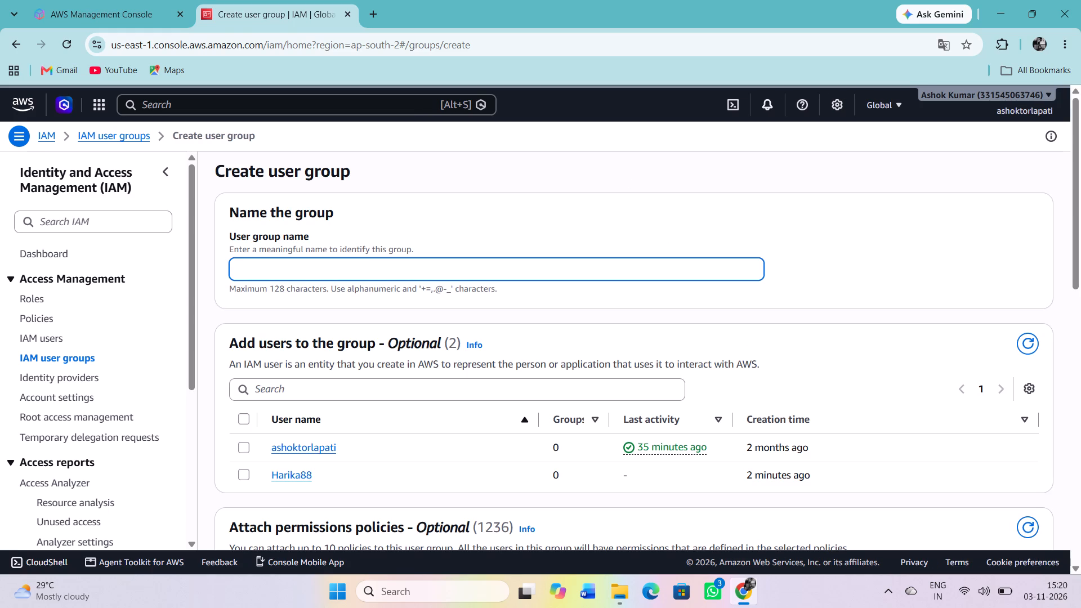
text(devops)
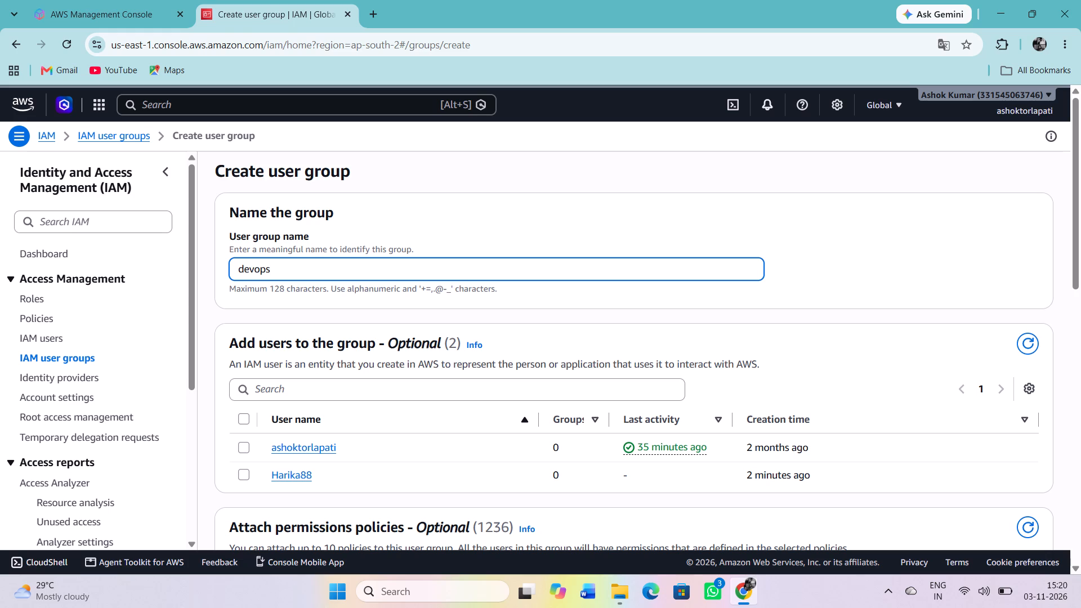
Search the permissions policies for ec2f and select AmazonEC2FullAccess for the devops group.
scroll(361, 265, down, 3)
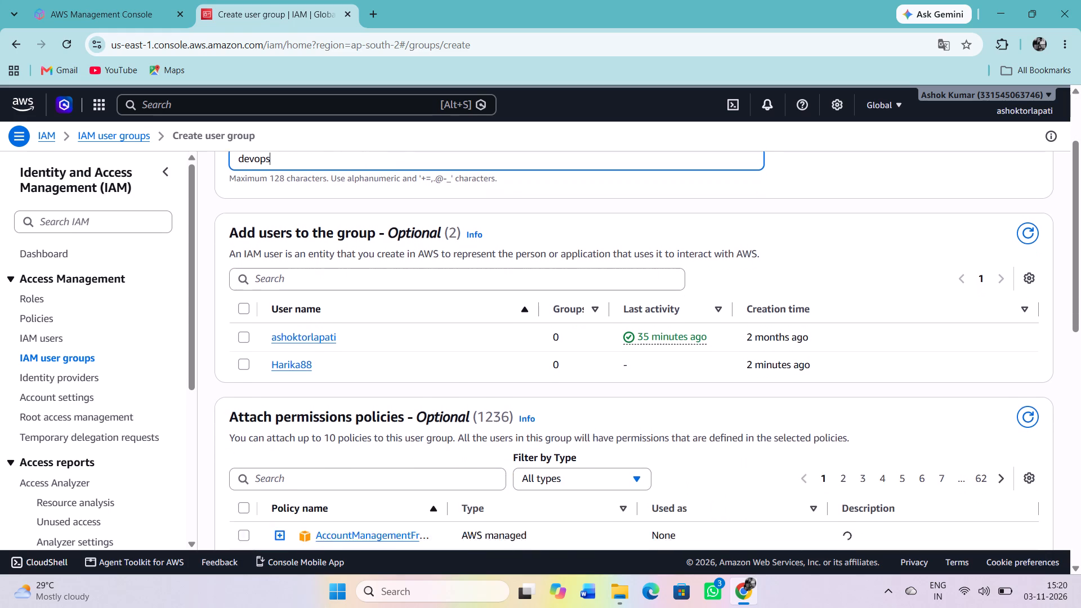
scroll(361, 265, down, 1)
scroll(361, 265, right, 2)
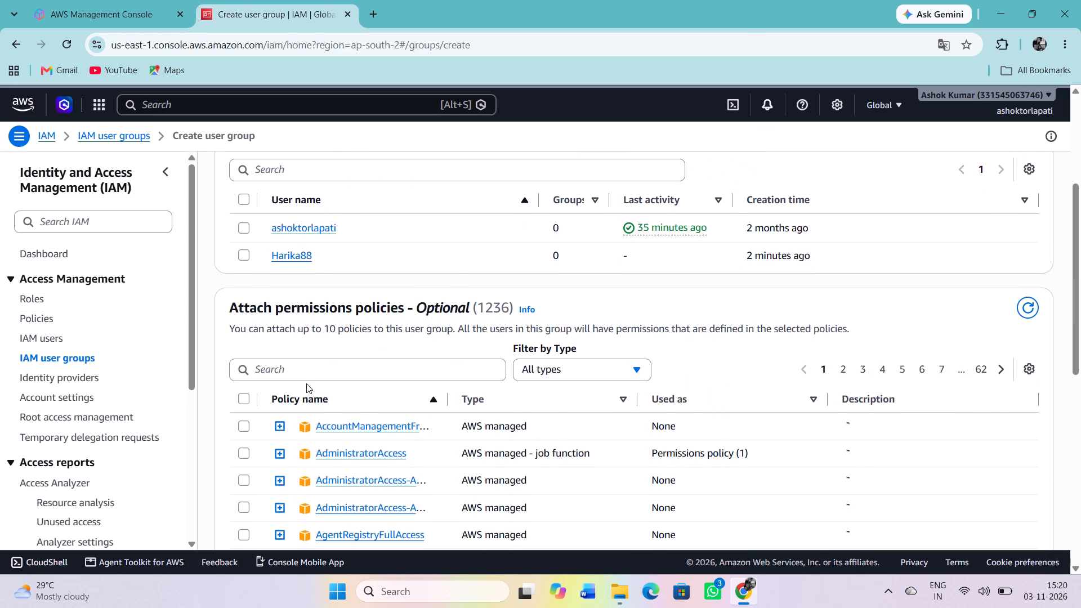
click(370, 365)
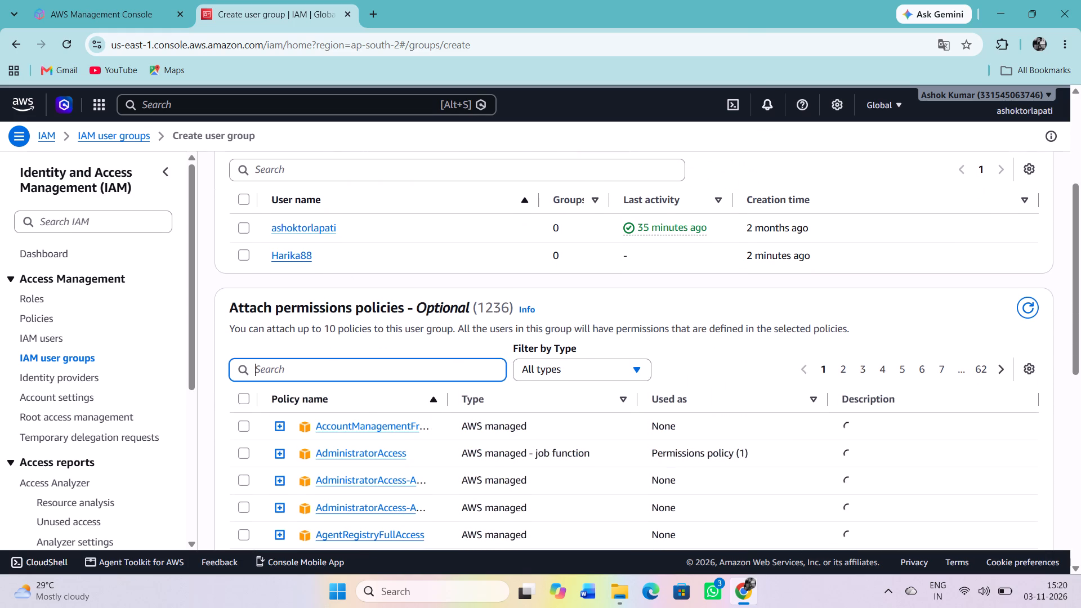
text(ec)
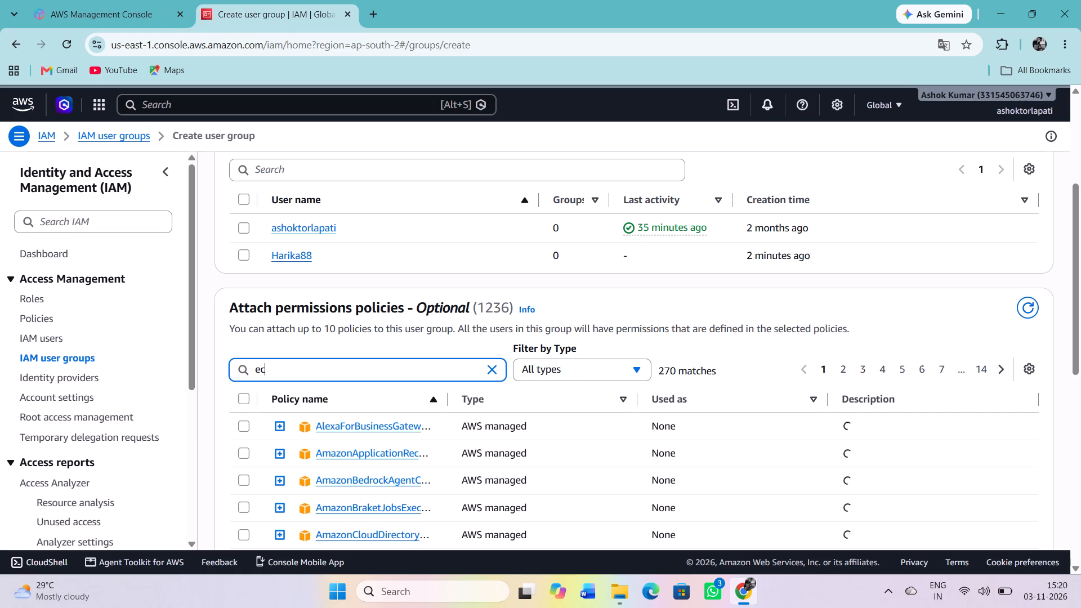
key(2)
key(f)
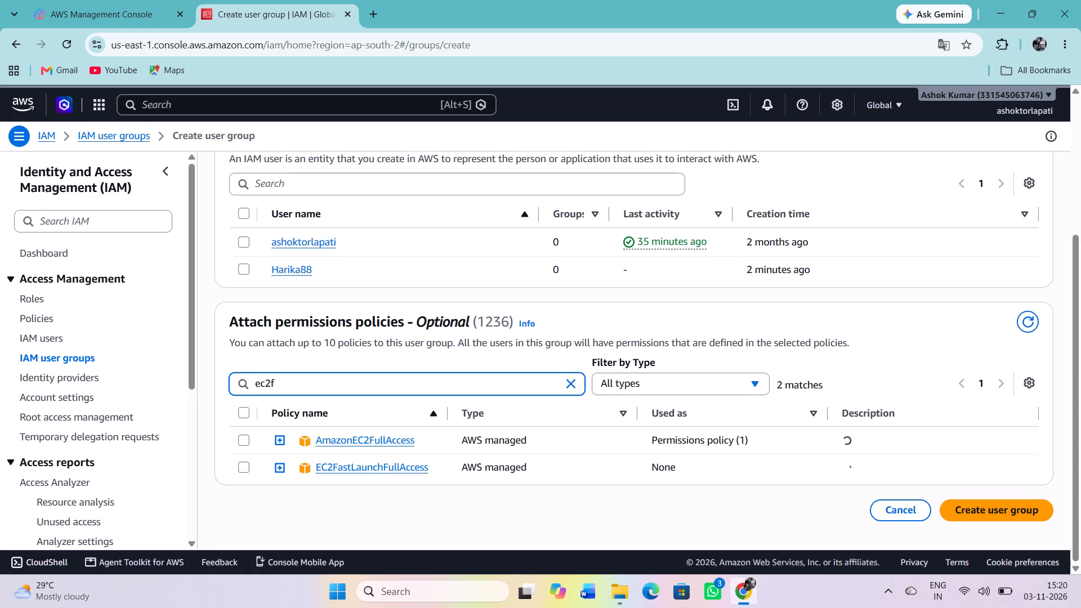
click(246, 442)
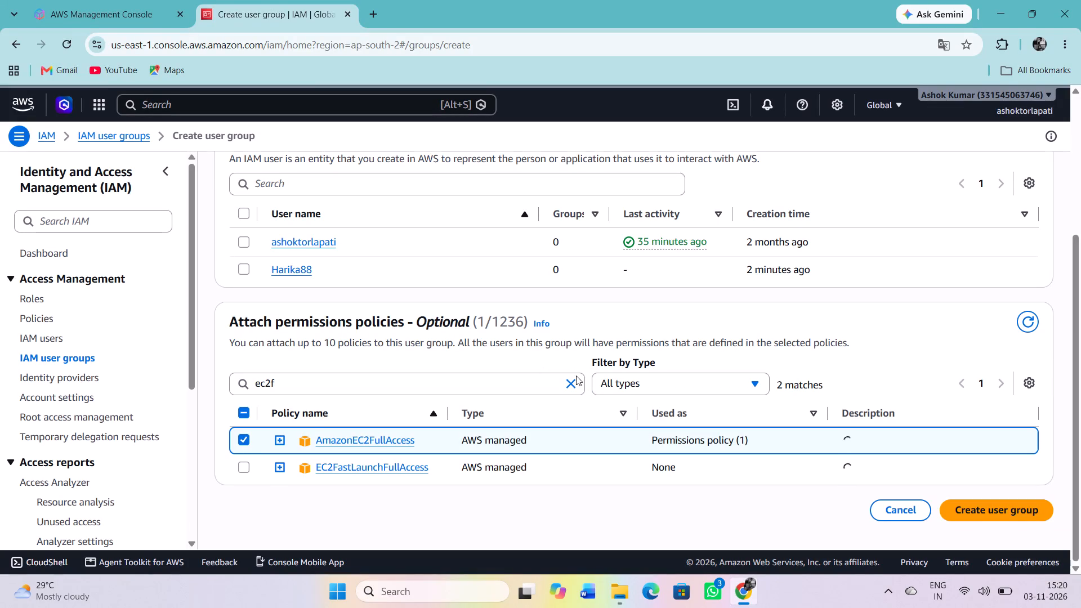
Search the permissions policies for s3ful, select AmazonS3FullAccess as well, and clear the search.
click(568, 380)
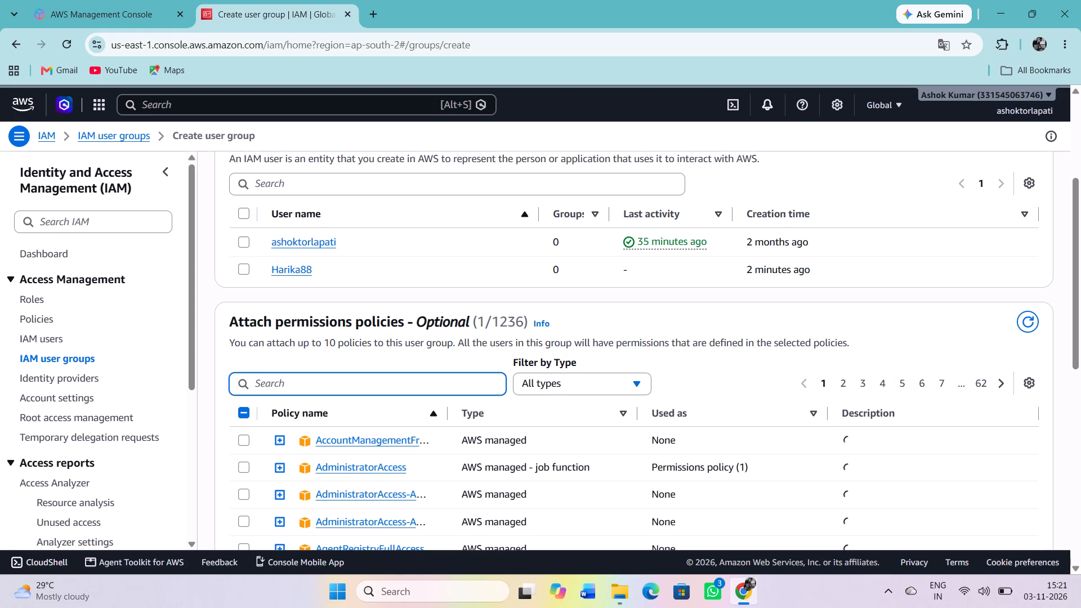
text(s3)
text(ful)
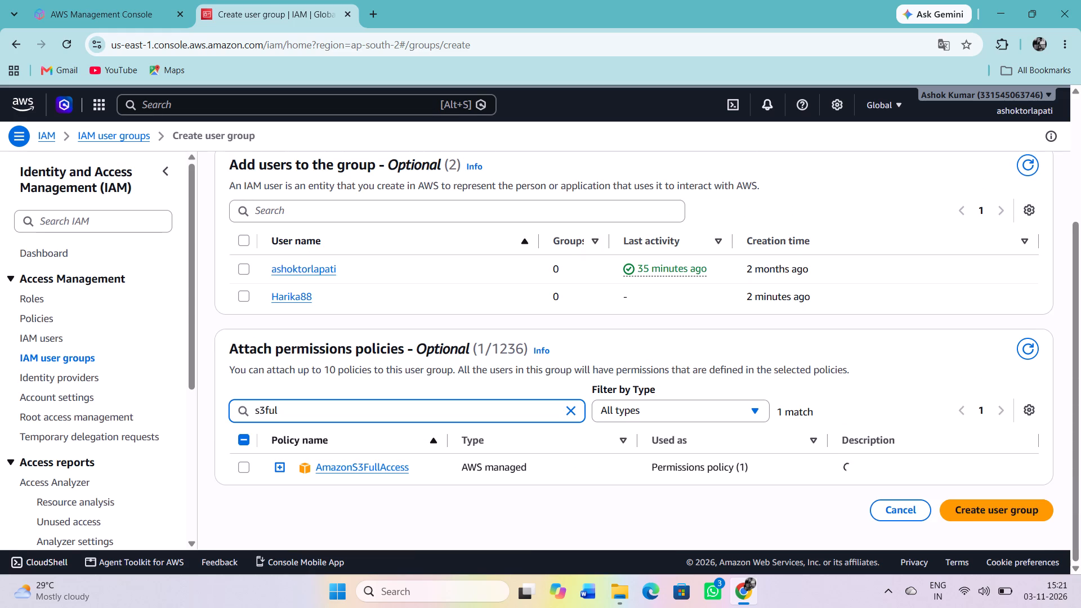
click(244, 466)
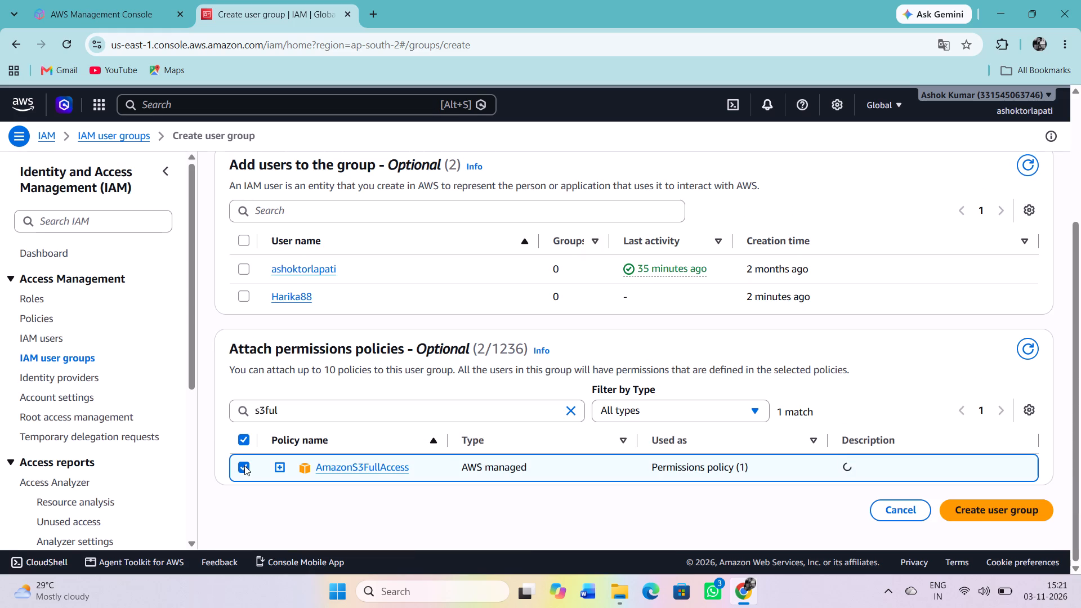
click(570, 412)
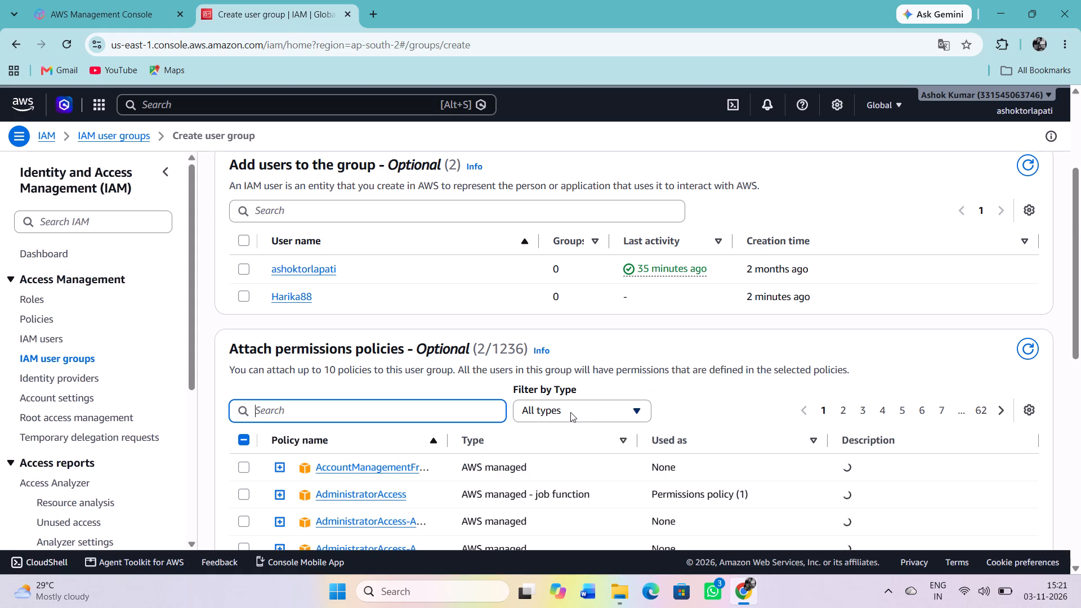
Add the user Harika88 to the devops group and create the group.
scroll(765, 432, down, 6)
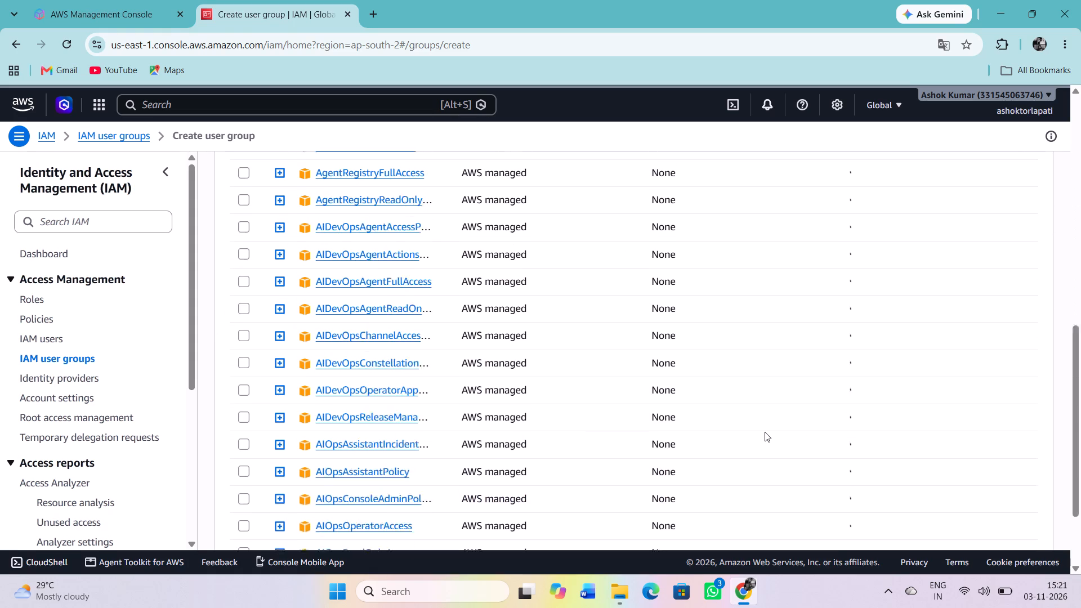
scroll(765, 432, down, 1)
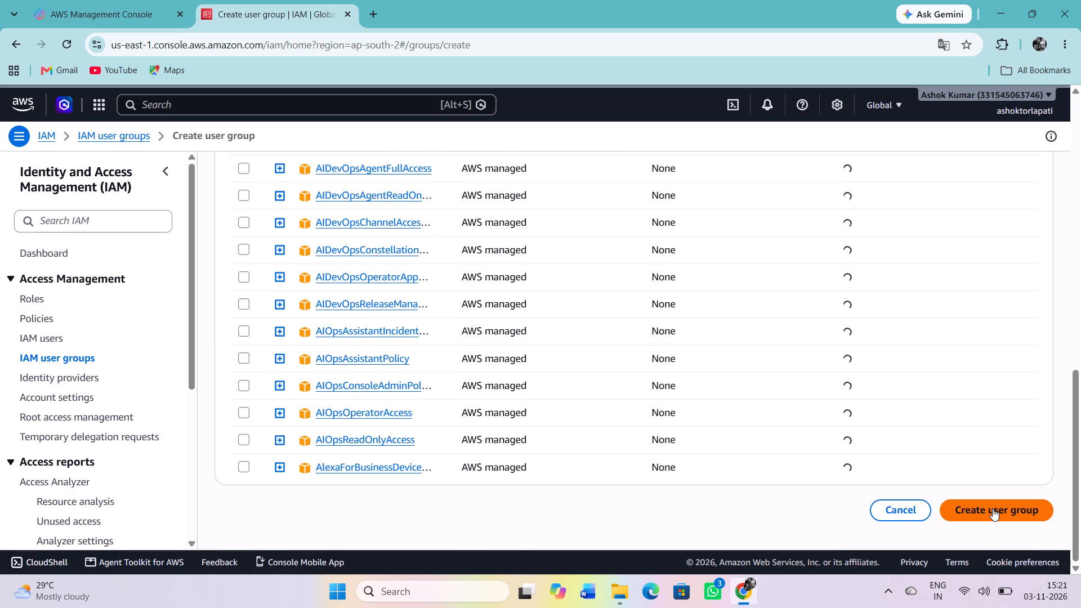
scroll(760, 379, up, 6)
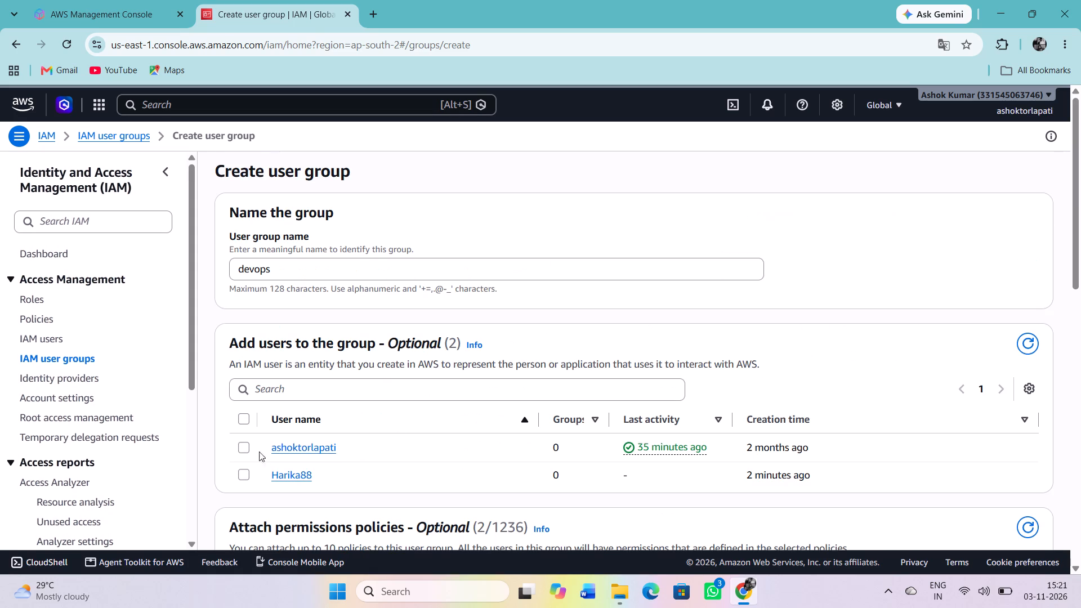
click(244, 471)
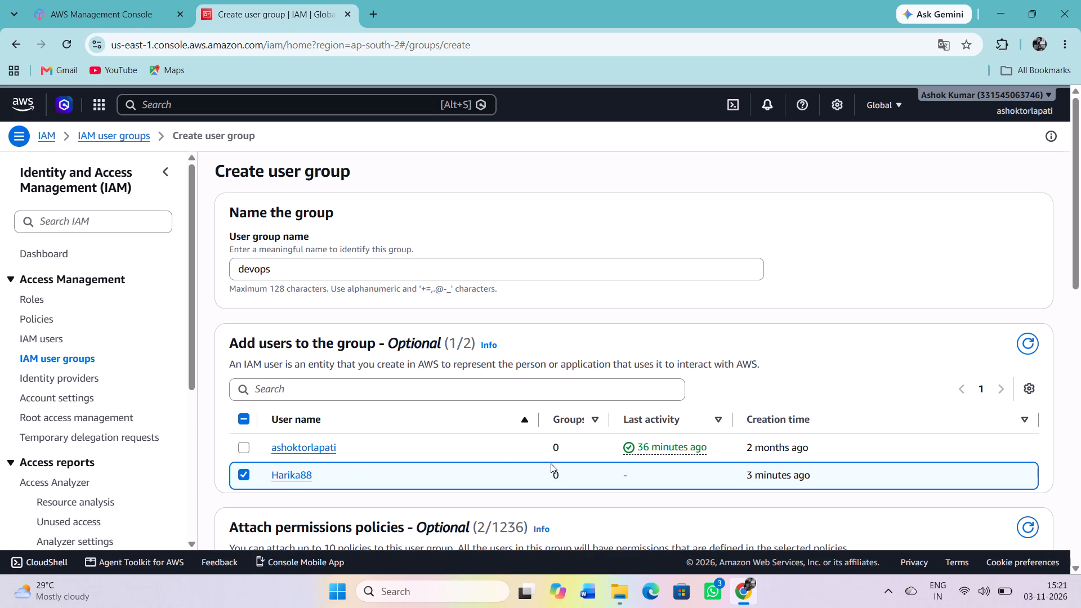
scroll(656, 453, down, 8)
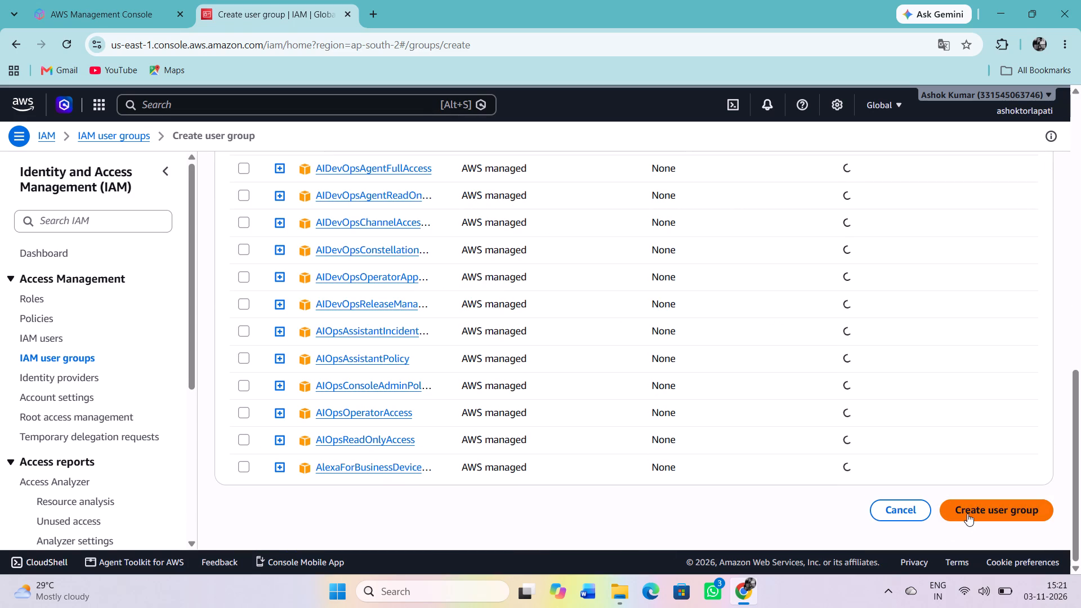
click(970, 512)
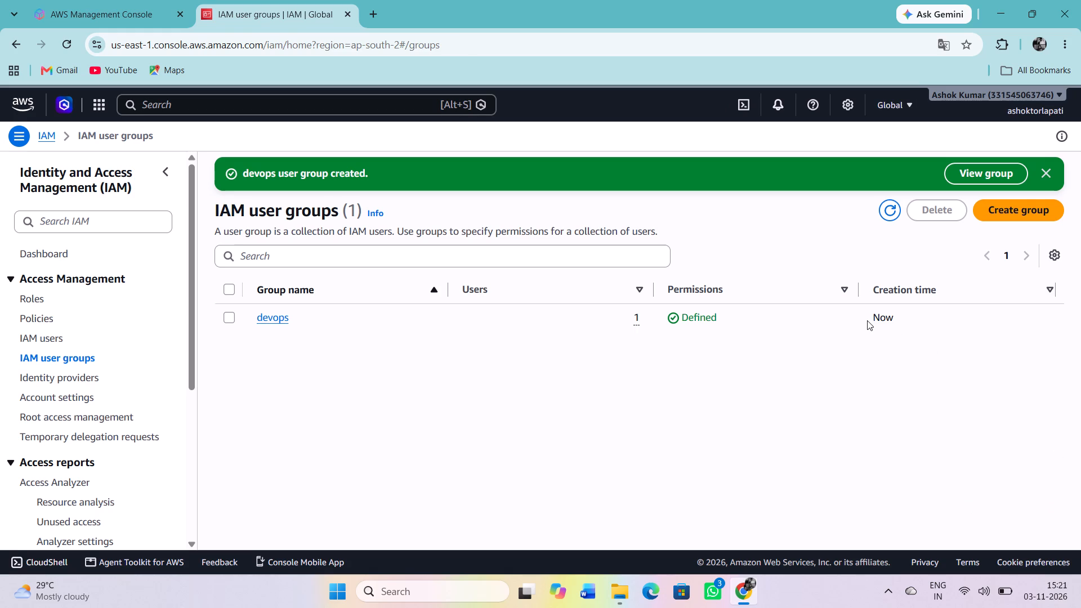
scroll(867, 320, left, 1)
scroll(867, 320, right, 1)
Review the devops group's member list, its attached permissions policies and its Access Advisor information.
click(638, 319)
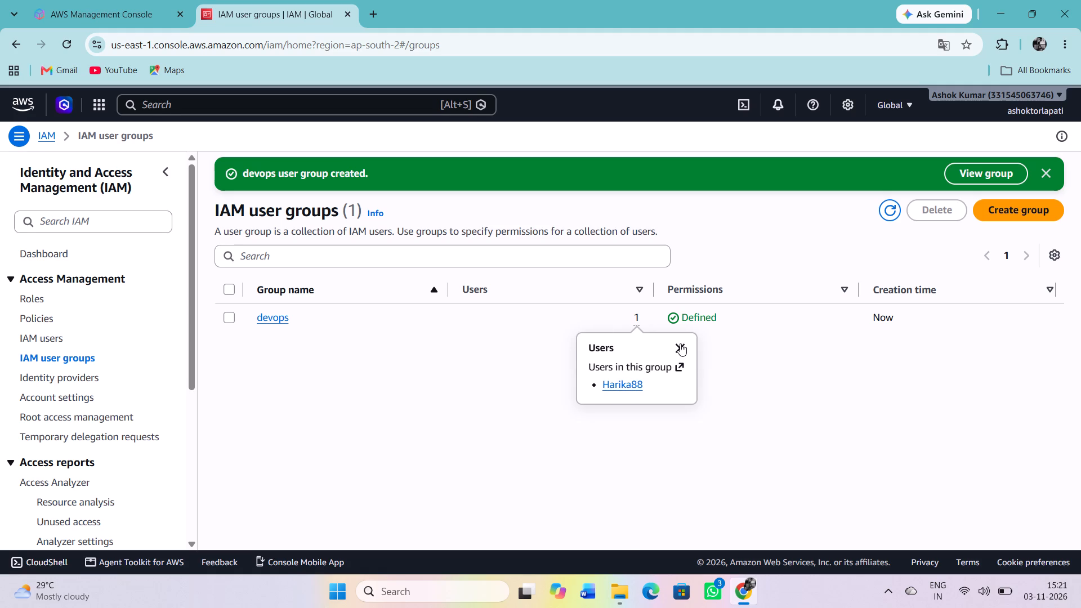
click(679, 343)
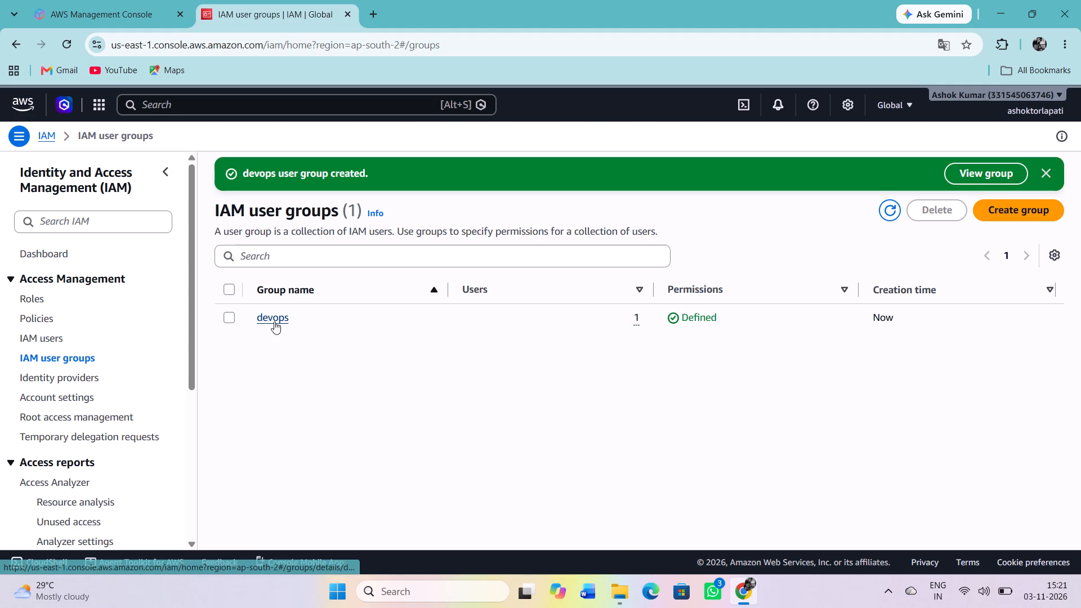
click(274, 321)
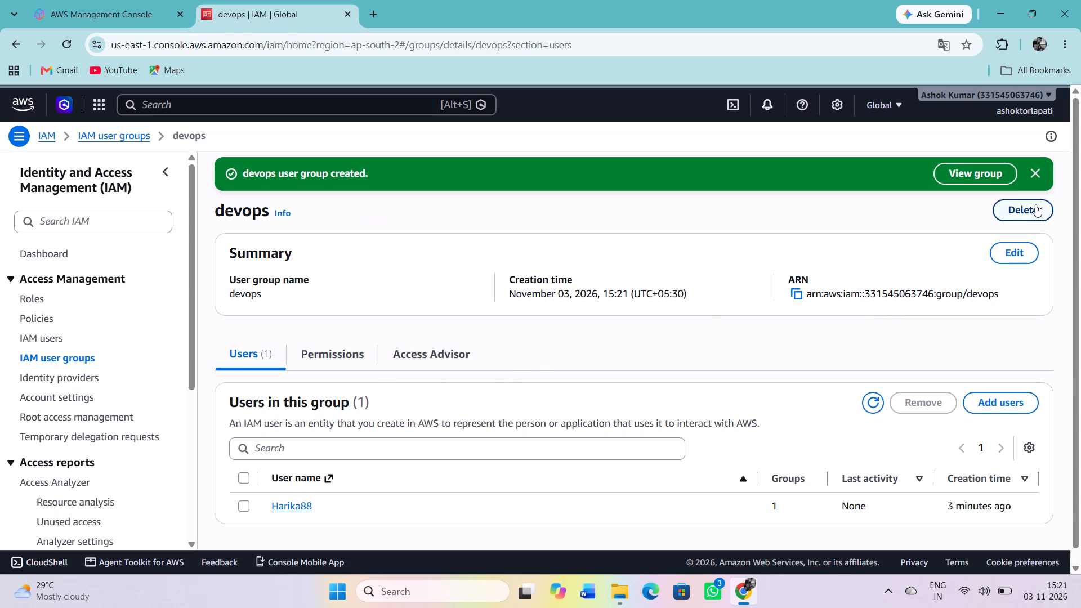
click(1040, 174)
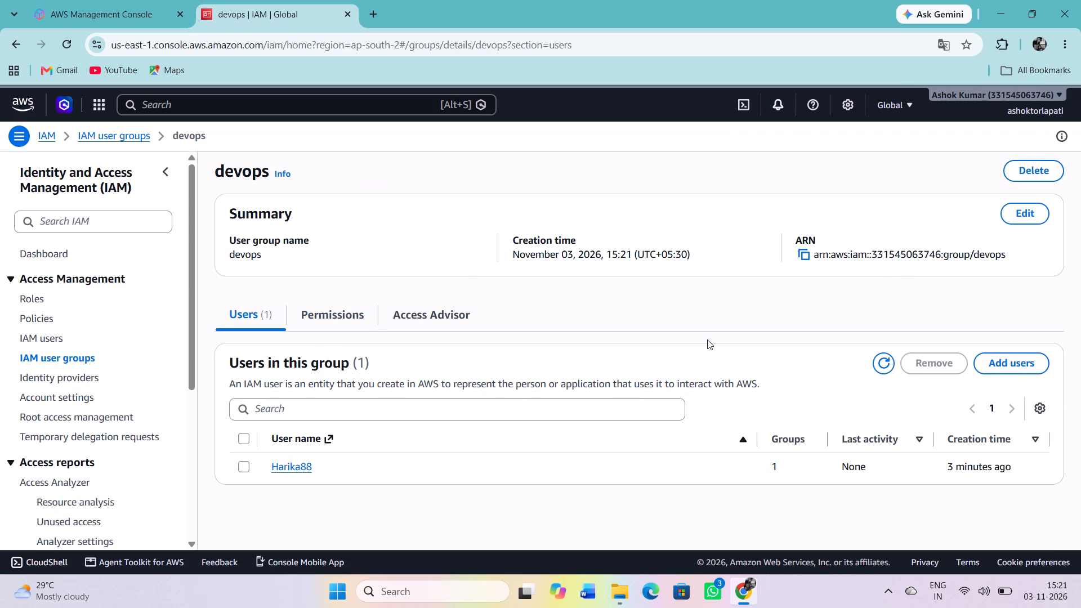
scroll(691, 362, down, 2)
scroll(691, 362, up, 1)
click(320, 315)
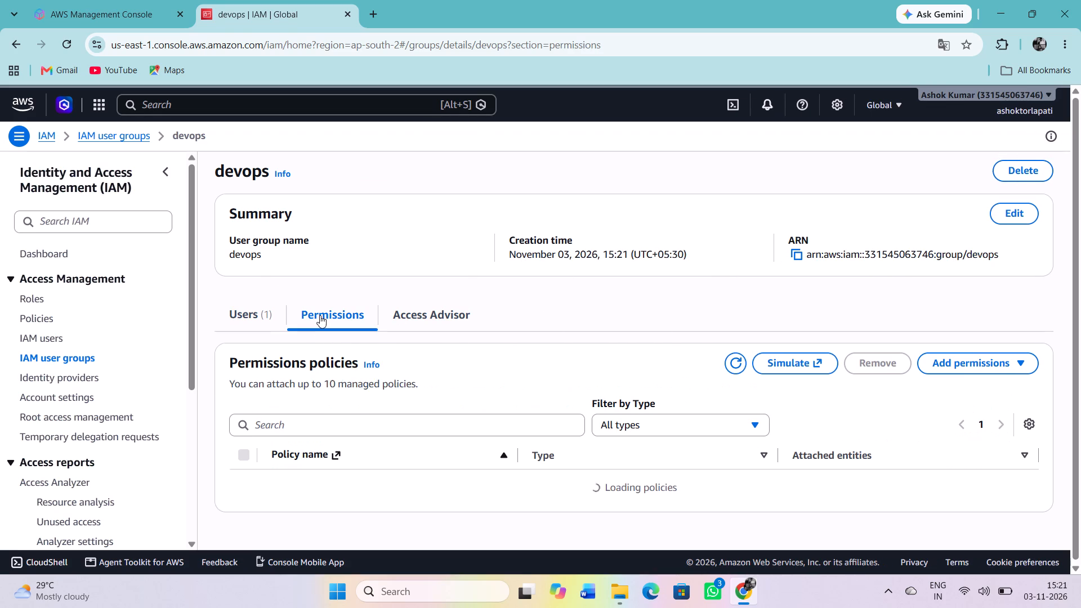
scroll(425, 489, right, 1)
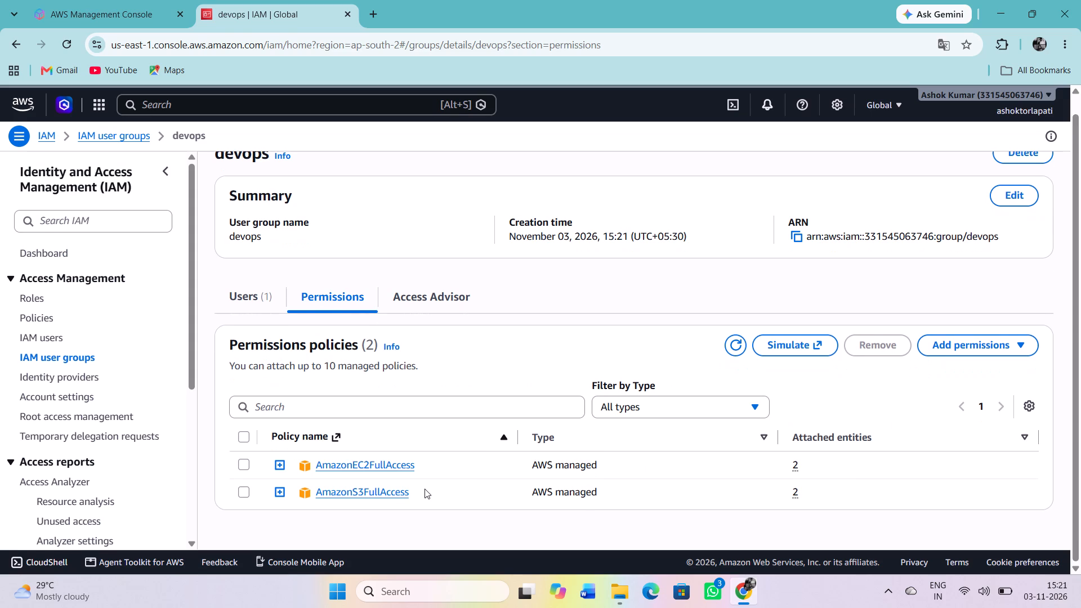
scroll(425, 489, right, 1)
click(423, 319)
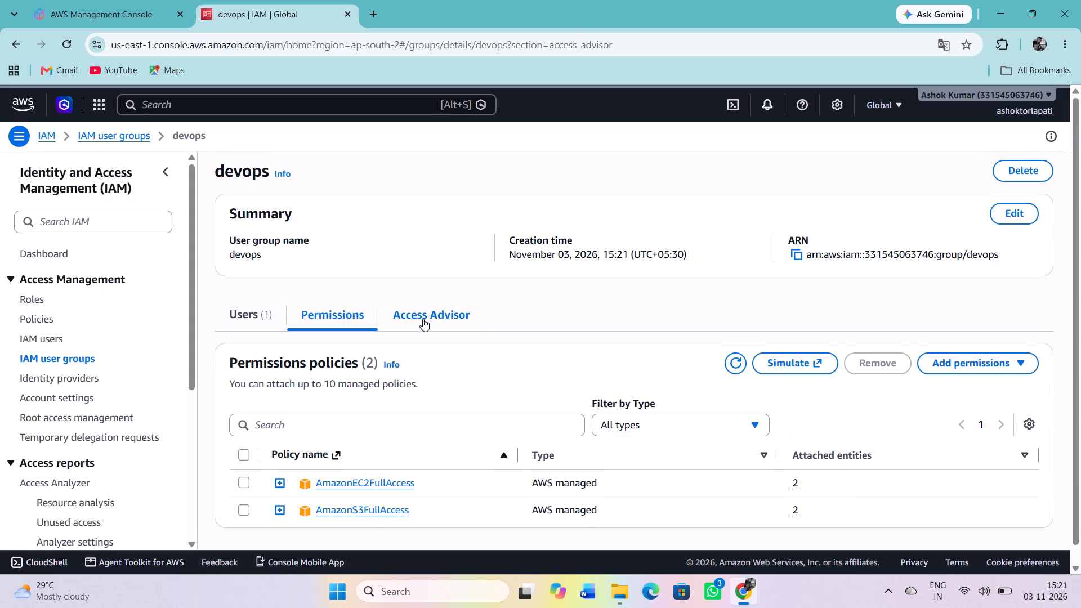
click(342, 316)
click(246, 306)
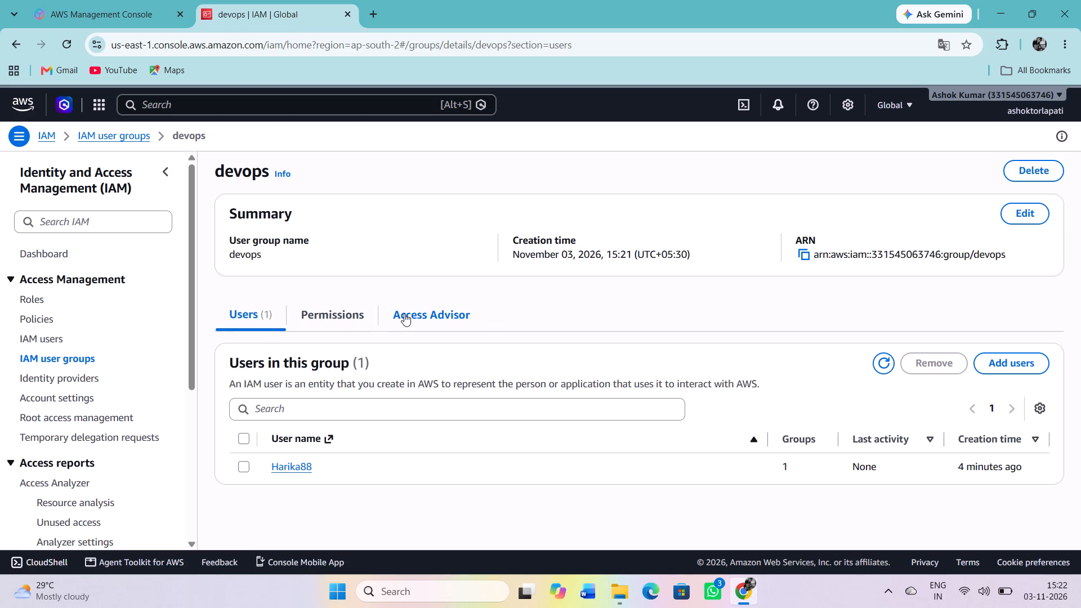
scroll(495, 265, up, 2)
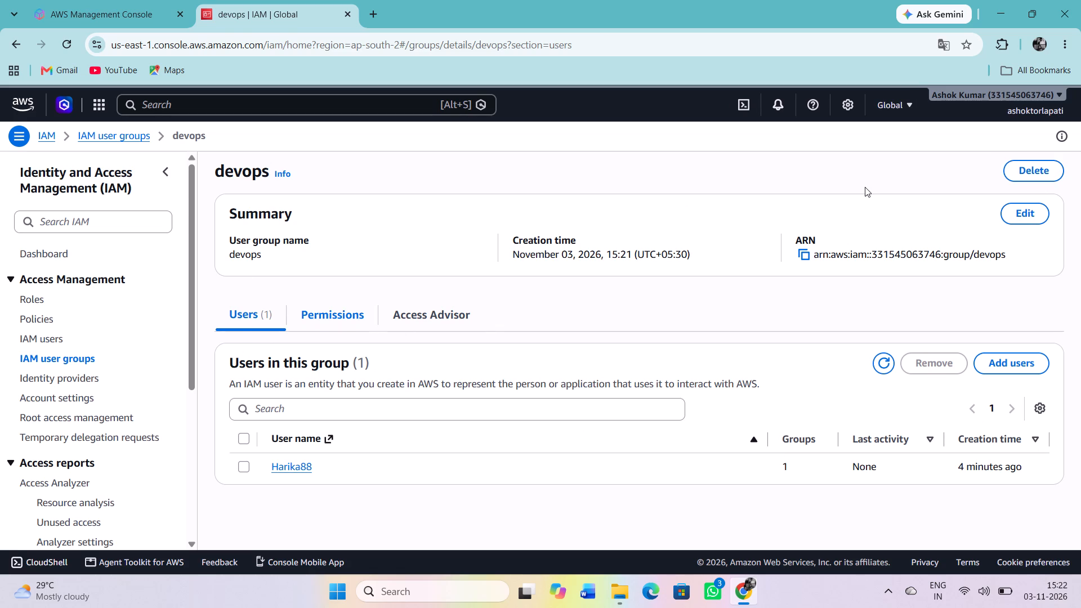
Delete the devops user group, entering devops as the confirmation name, and dismiss the resulting notification.
click(1020, 165)
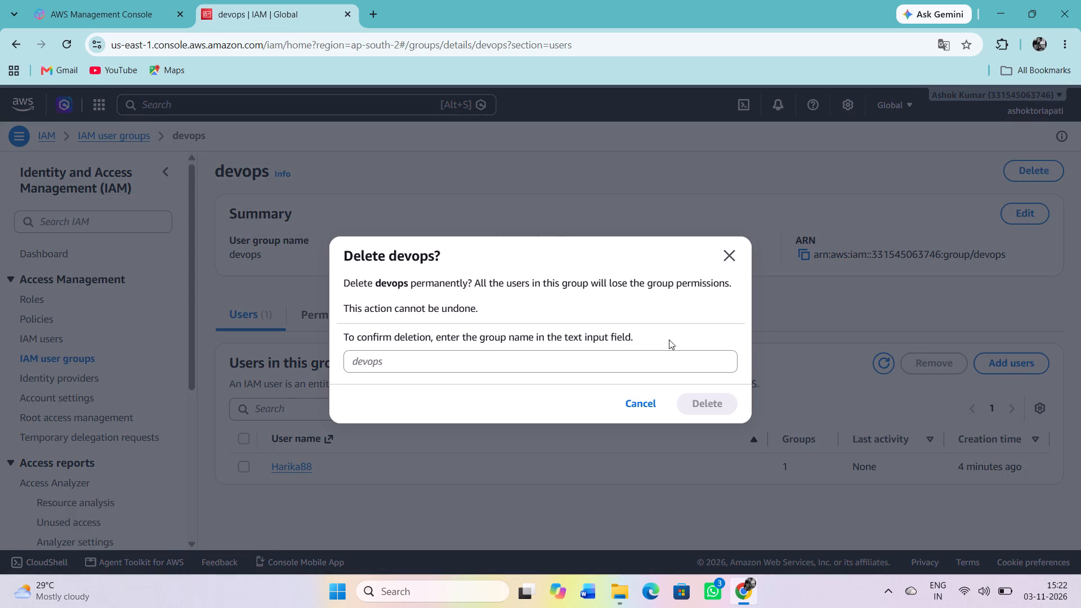
click(490, 357)
text(devops)
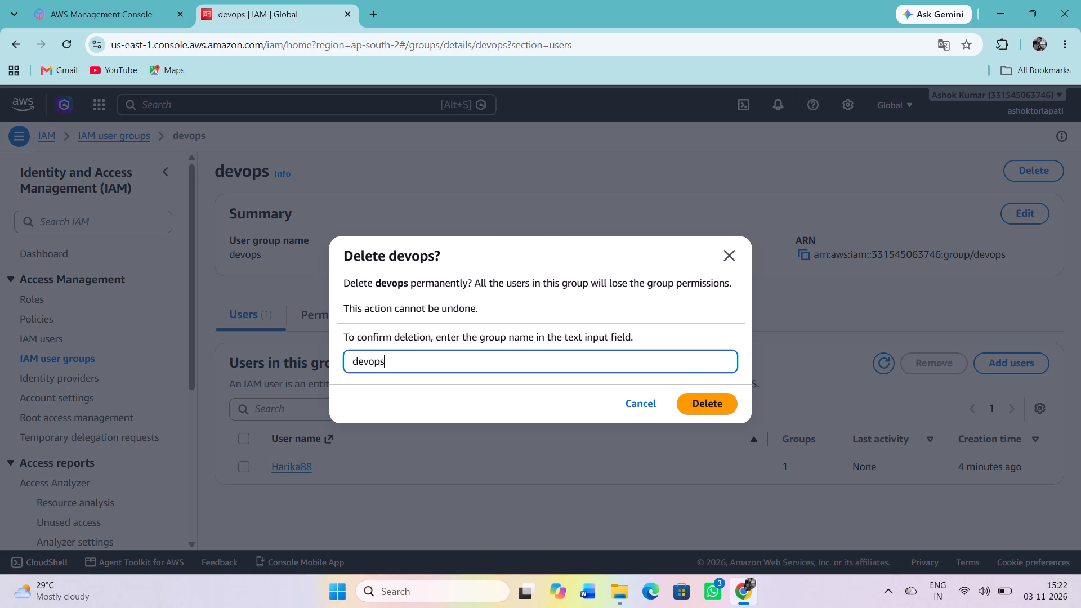
click(711, 403)
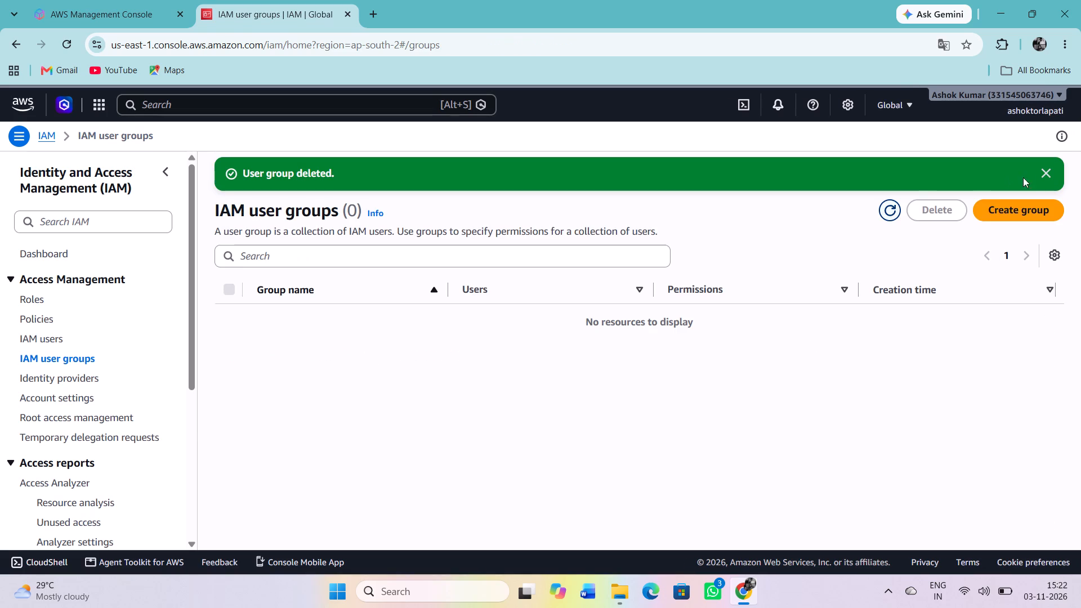
click(1044, 173)
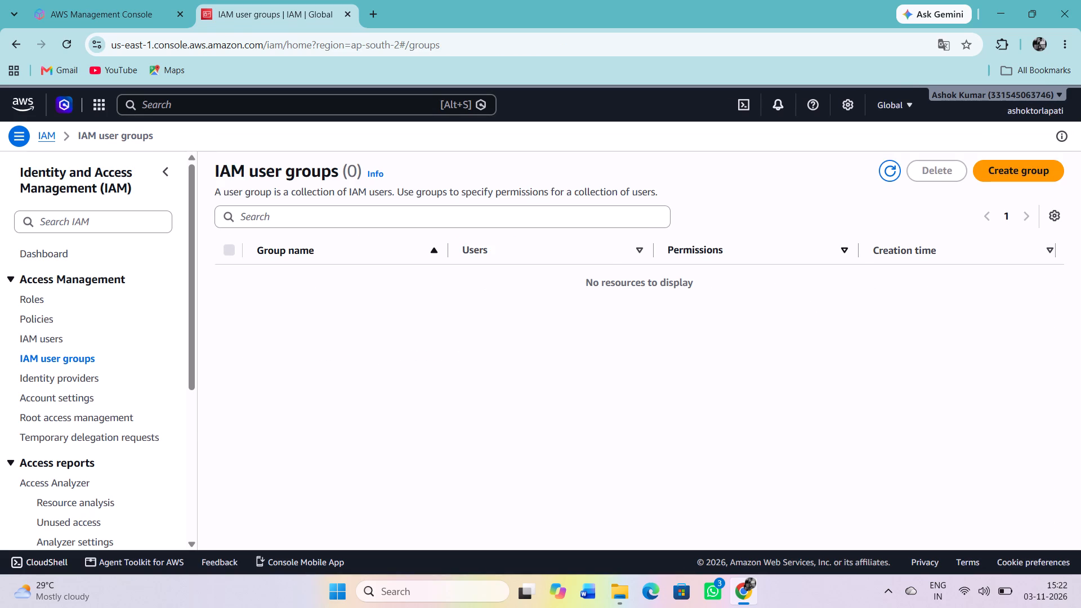
scroll(654, 280, up, 1)
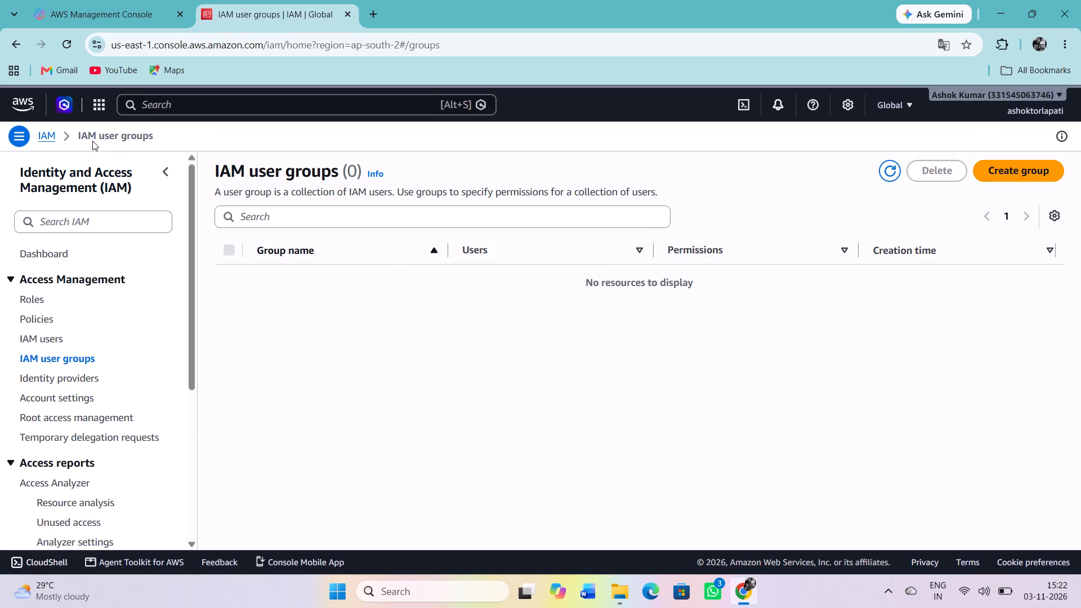
Examine the account's IAM roles and their trusted entities, including s3fullaccessrole, and glance at the policies page before returning to the roles.
click(95, 136)
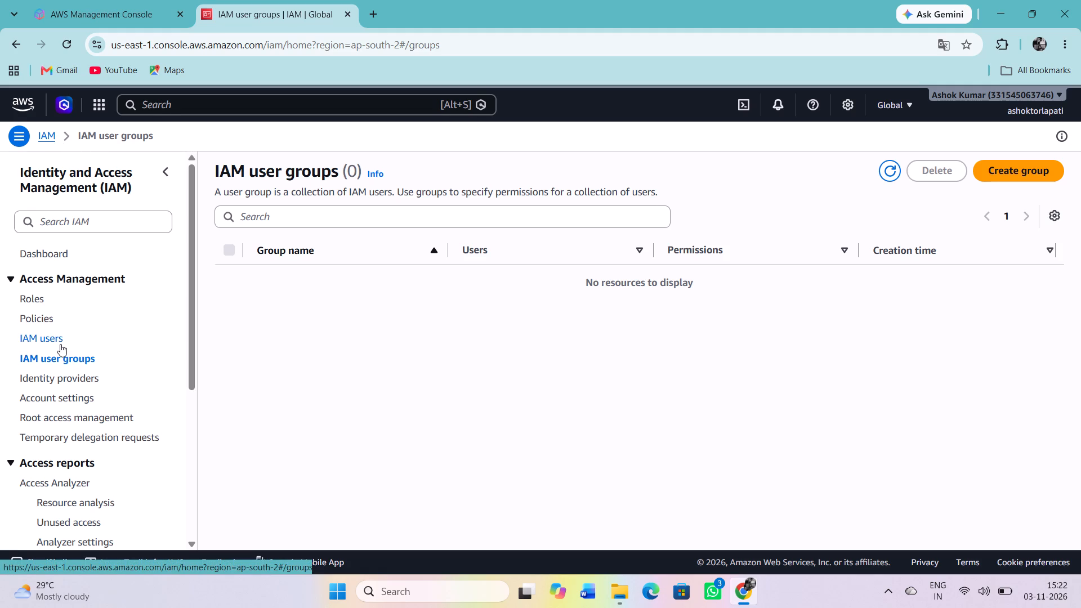
click(51, 297)
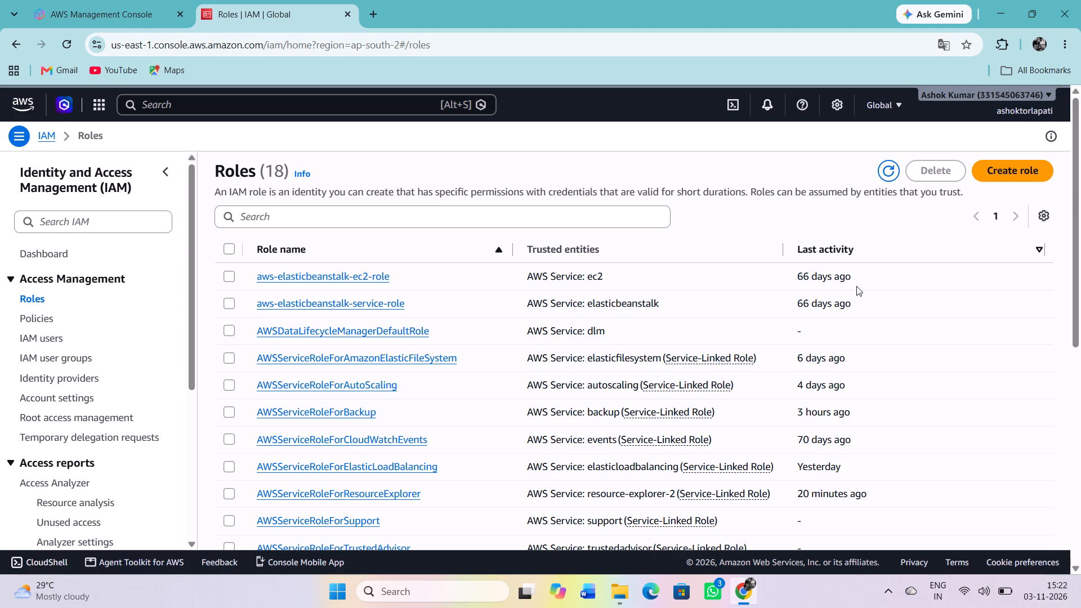
scroll(754, 310, down, 5)
scroll(754, 310, up, 3)
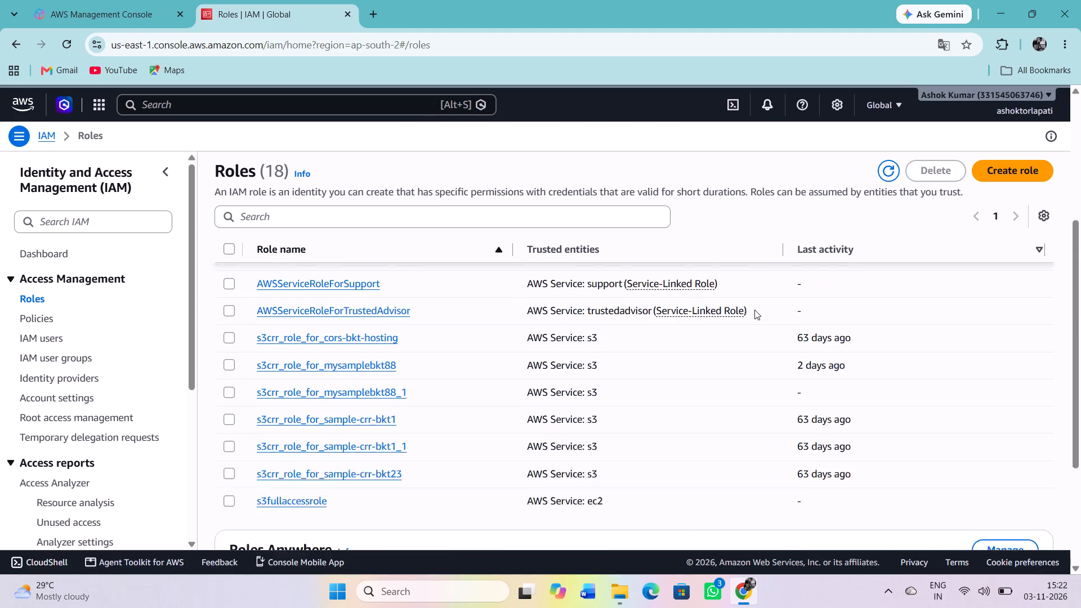
scroll(754, 310, down, 2)
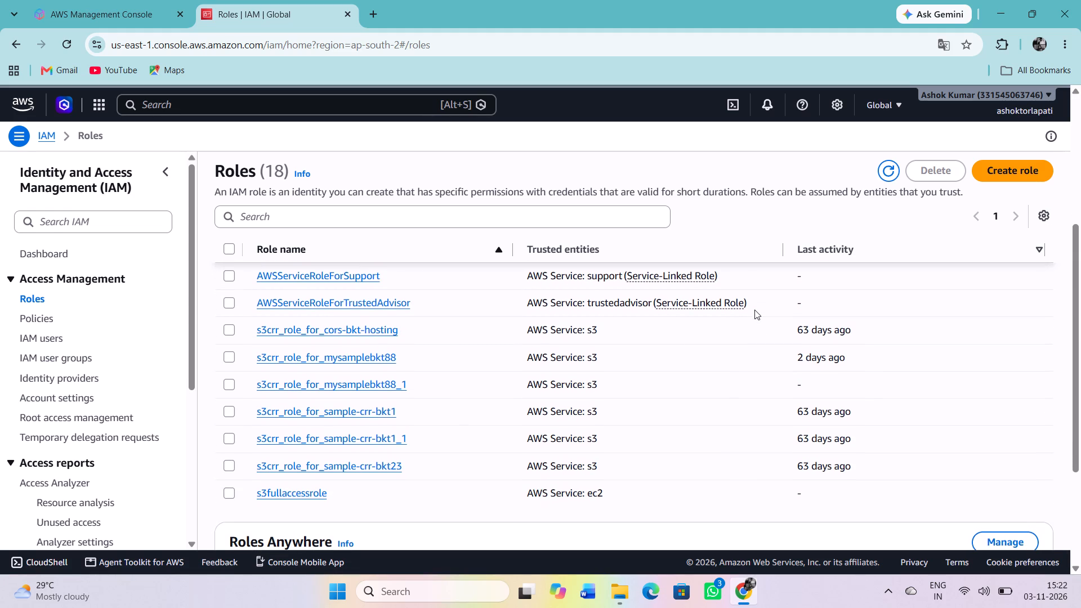
click(227, 490)
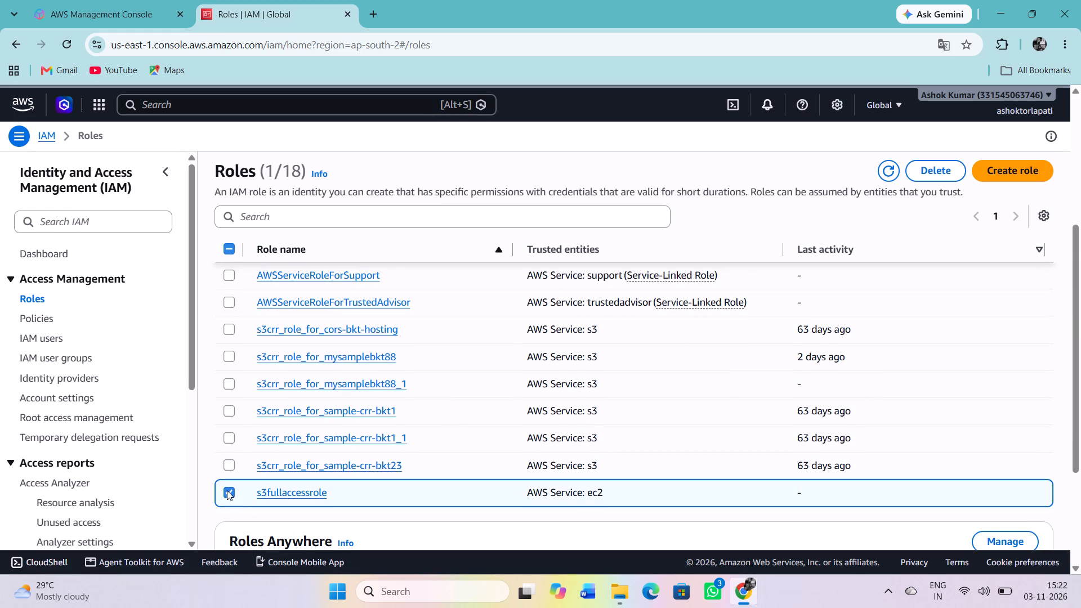
scroll(666, 415, down, 3)
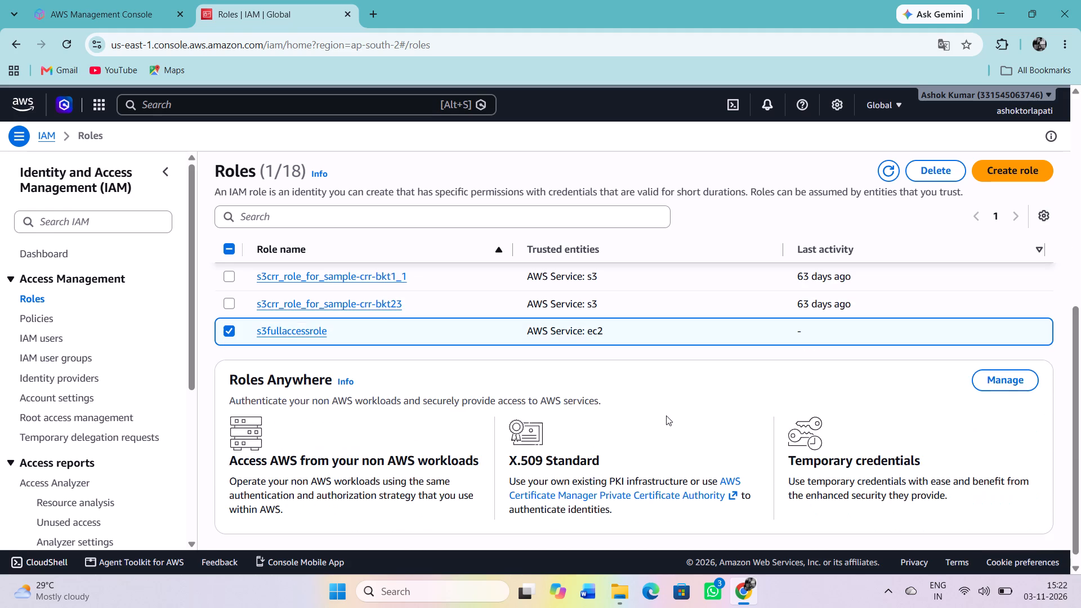
scroll(666, 415, down, 1)
scroll(666, 415, up, 6)
scroll(666, 415, down, 3)
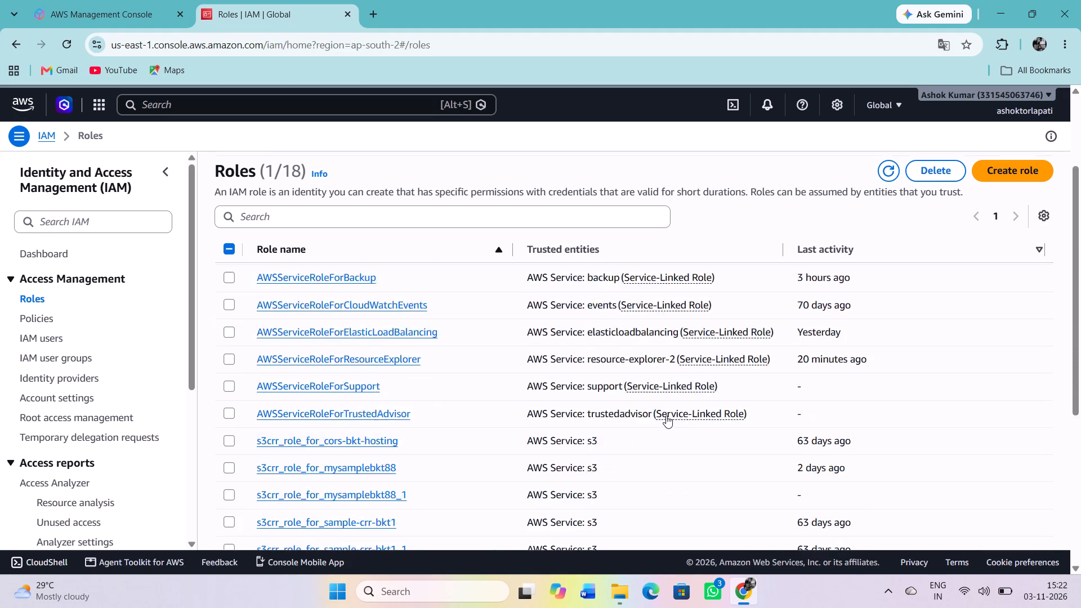
scroll(666, 415, down, 1)
click(231, 395)
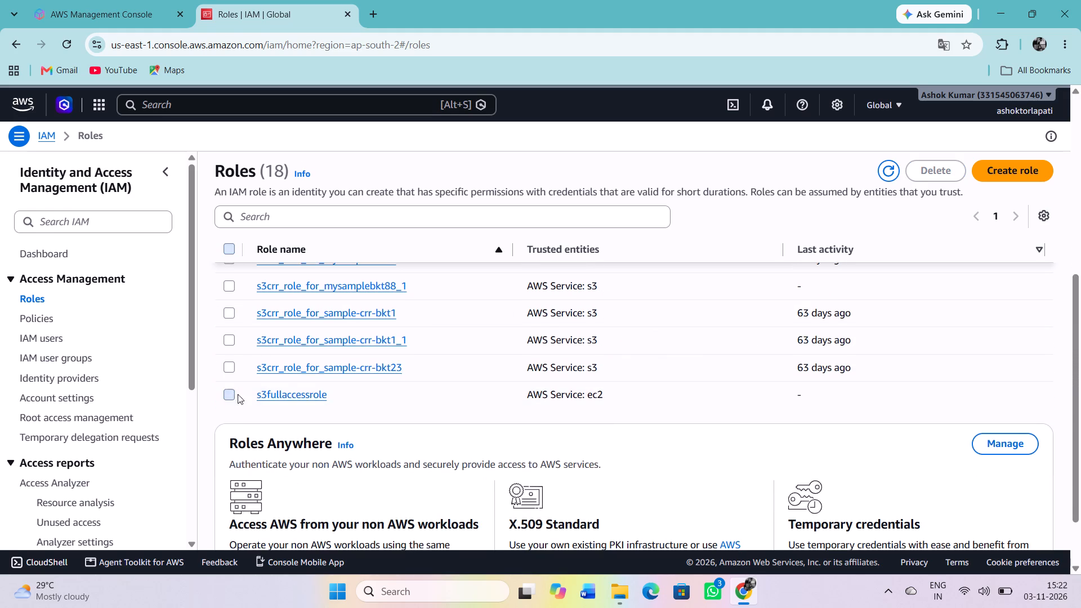
scroll(302, 363, up, 7)
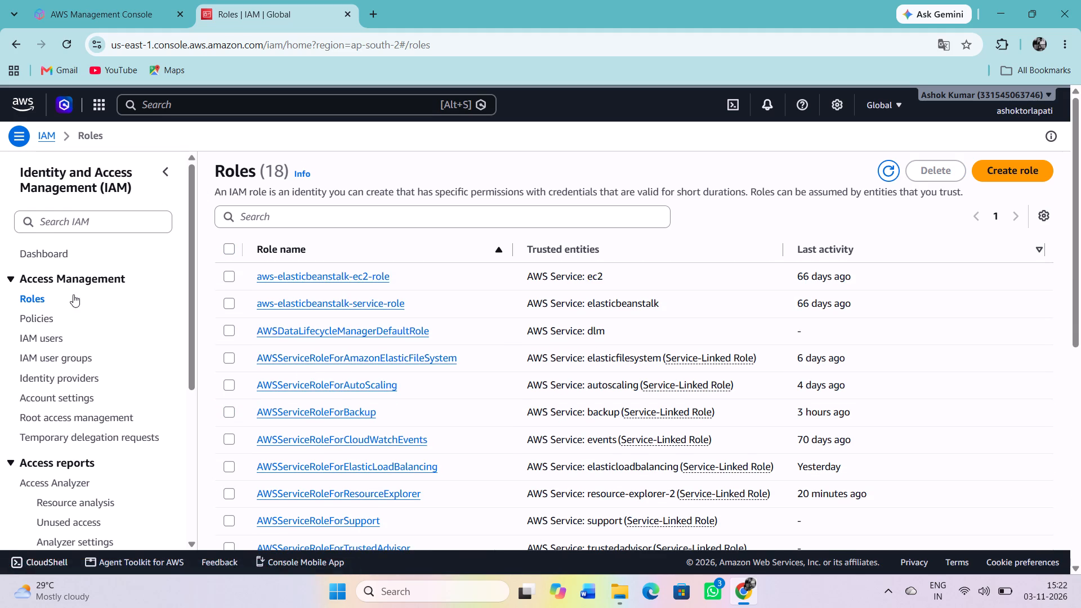
click(61, 321)
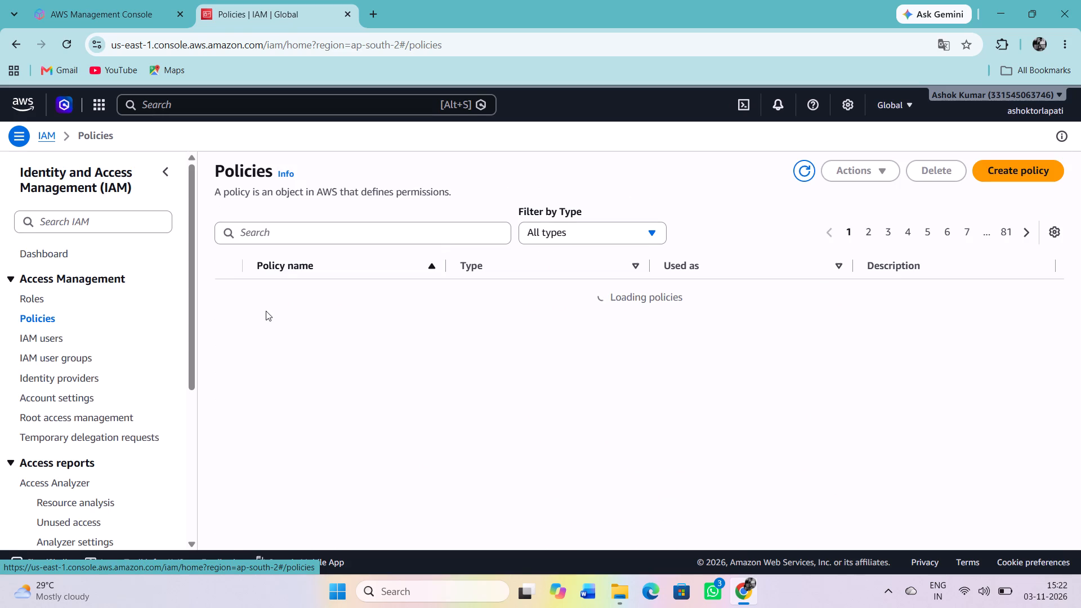
click(67, 301)
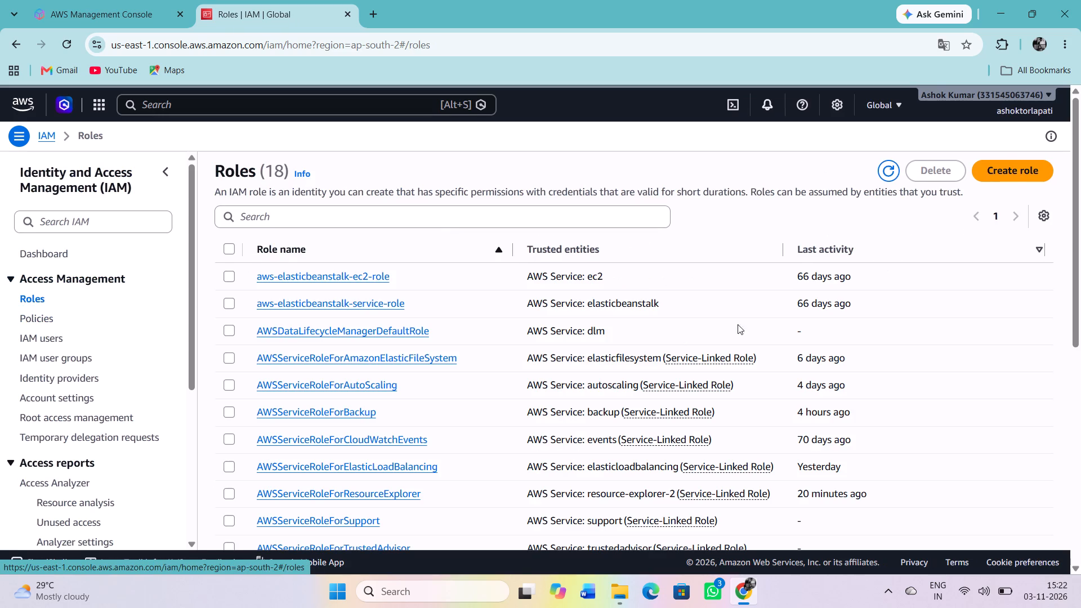
Start a new IAM role with AWS service as the trusted entity type and EC2 as service and use case, and proceed to permissions.
click(1012, 166)
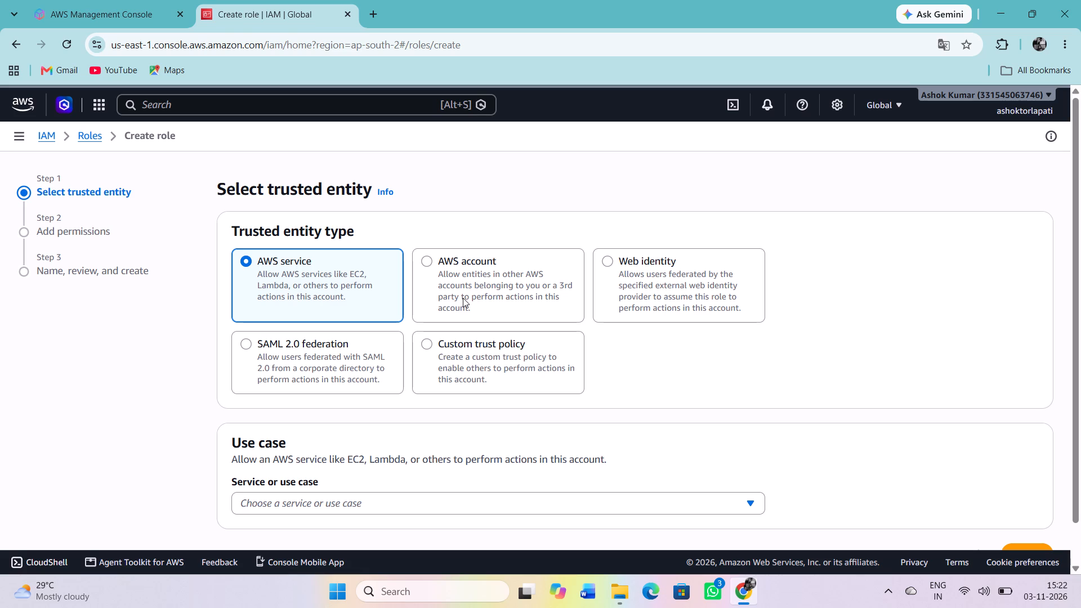
scroll(463, 298, down, 1)
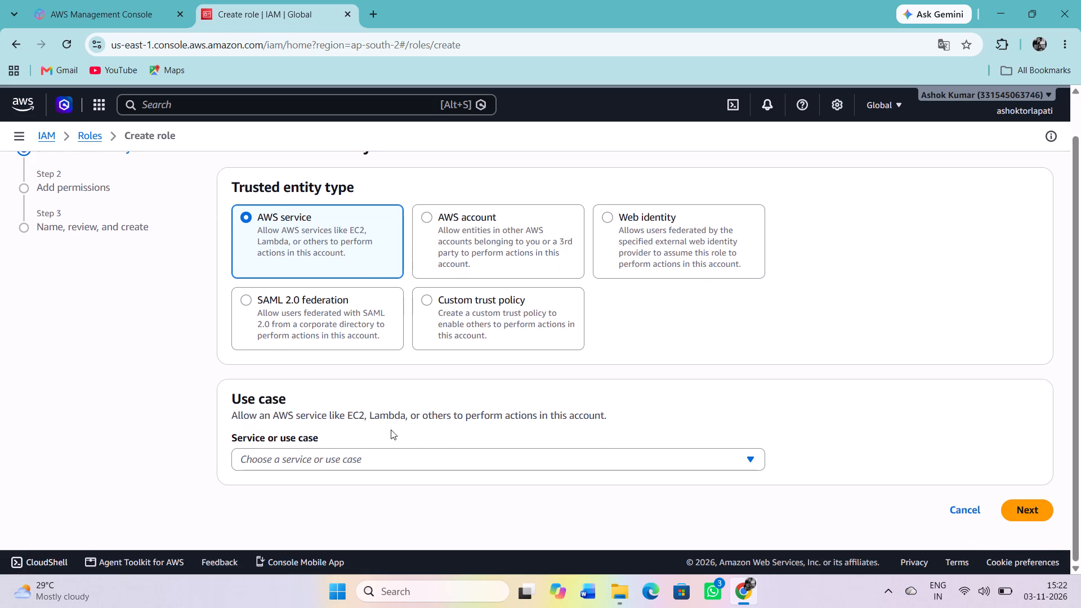
click(370, 461)
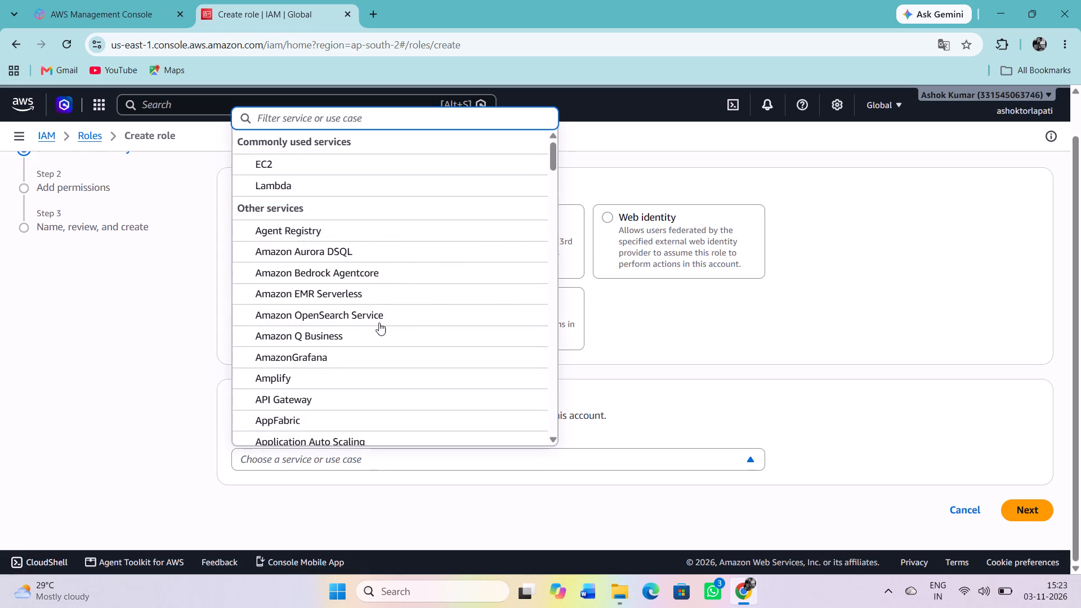
click(332, 164)
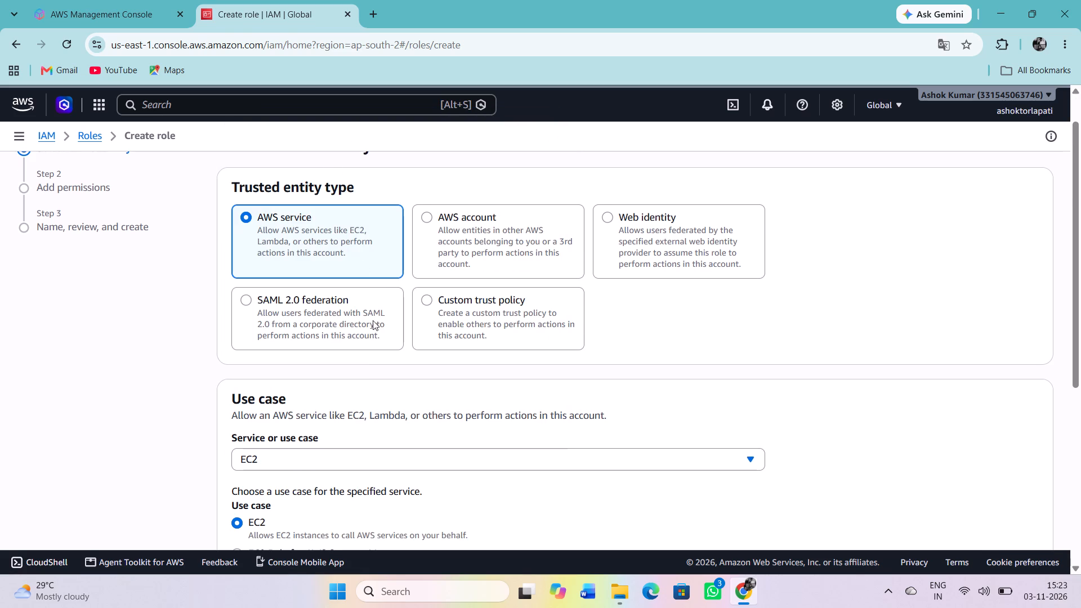
scroll(380, 383, down, 8)
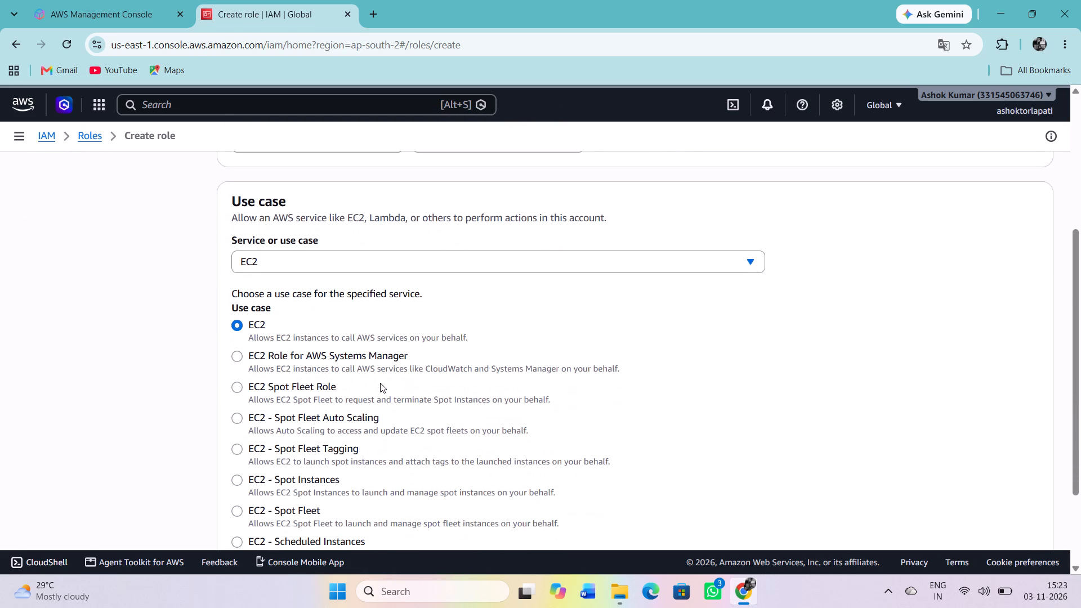
scroll(380, 383, down, 2)
click(1029, 506)
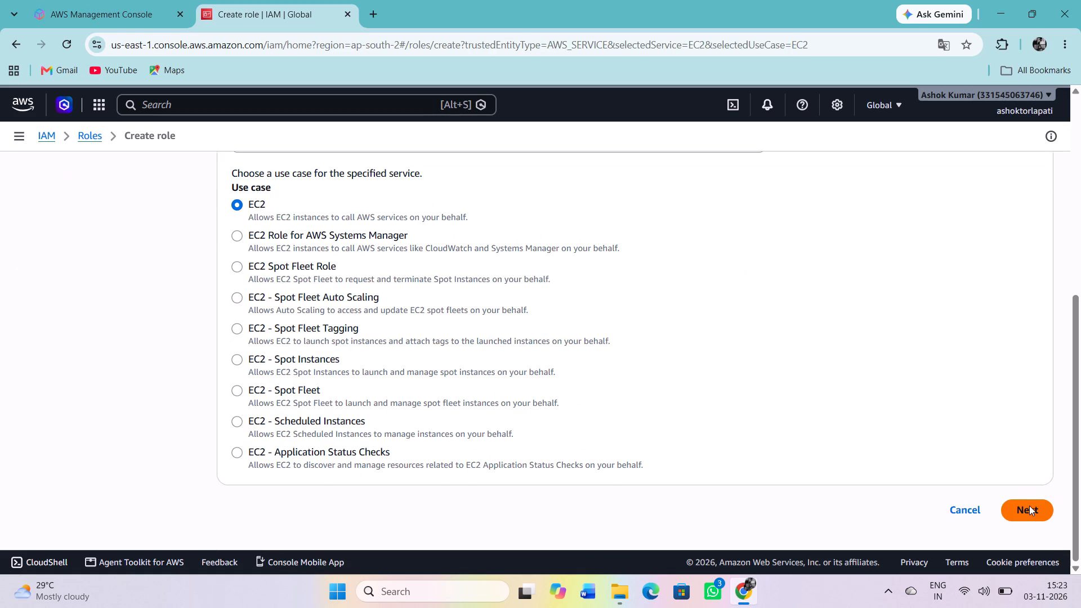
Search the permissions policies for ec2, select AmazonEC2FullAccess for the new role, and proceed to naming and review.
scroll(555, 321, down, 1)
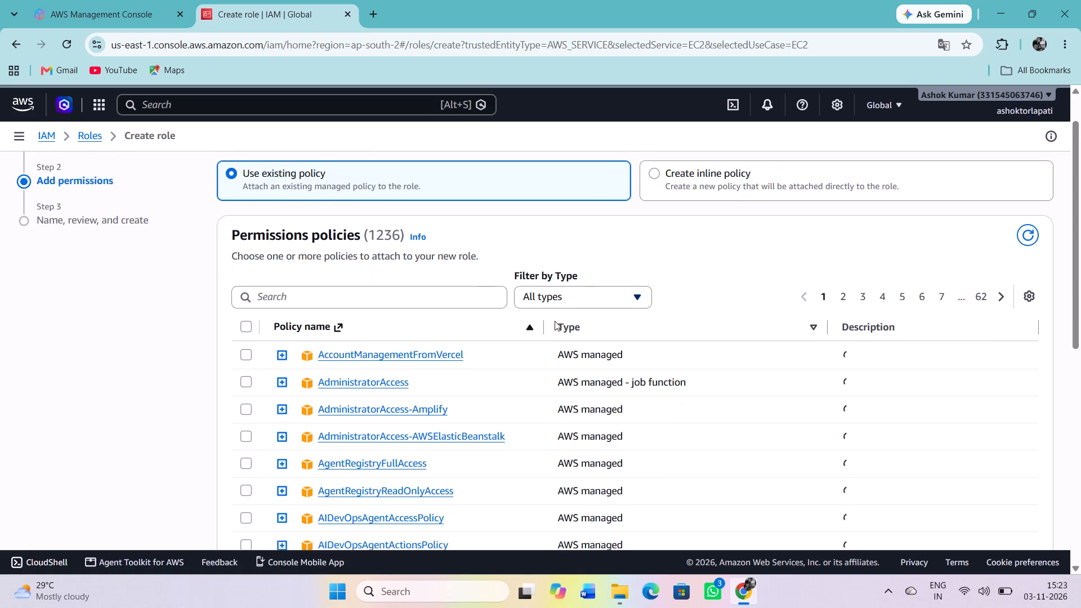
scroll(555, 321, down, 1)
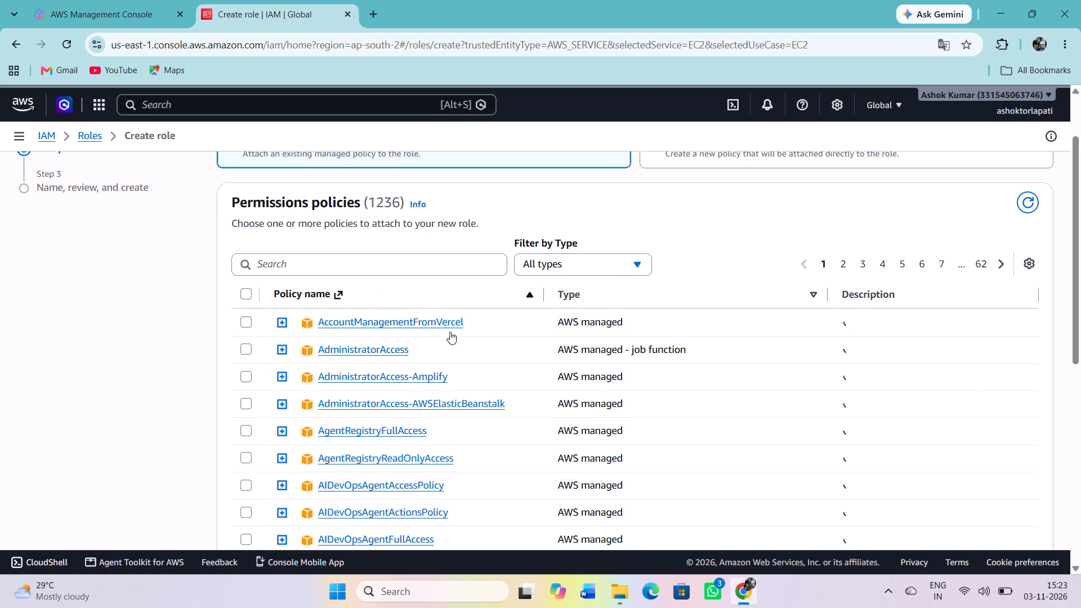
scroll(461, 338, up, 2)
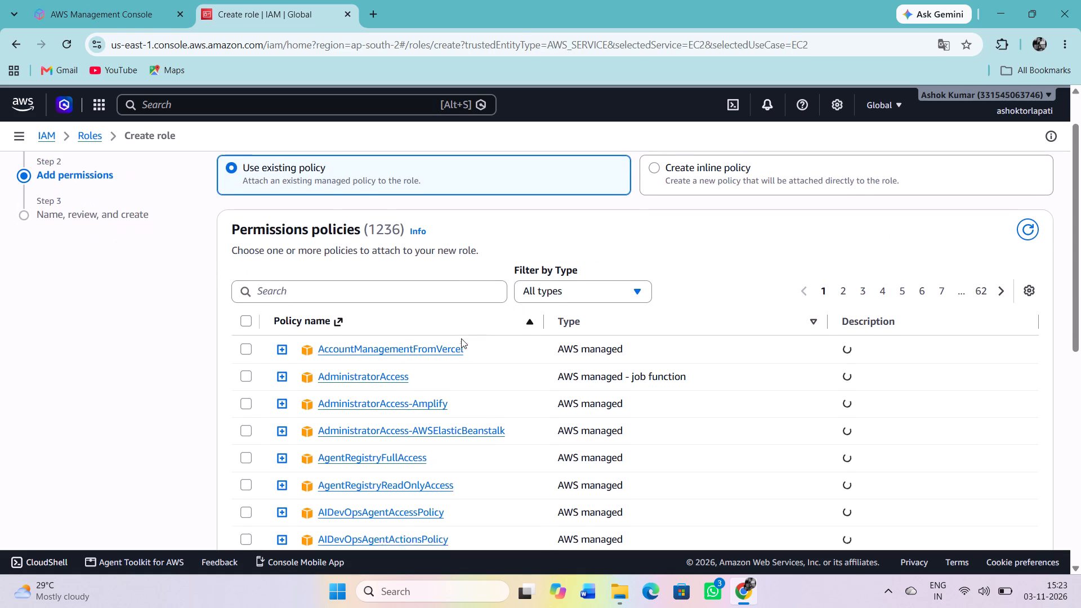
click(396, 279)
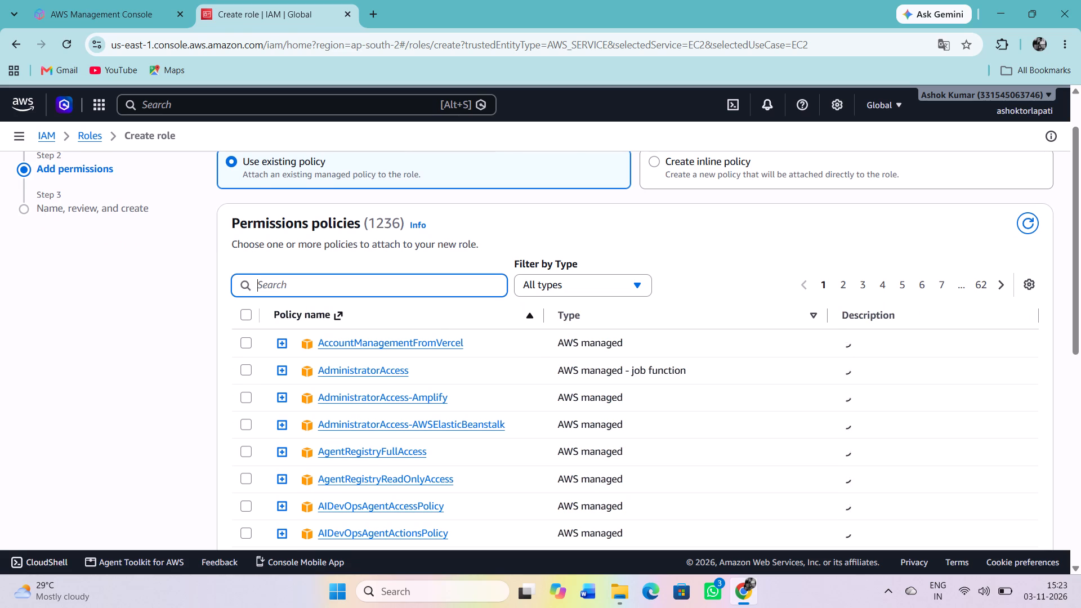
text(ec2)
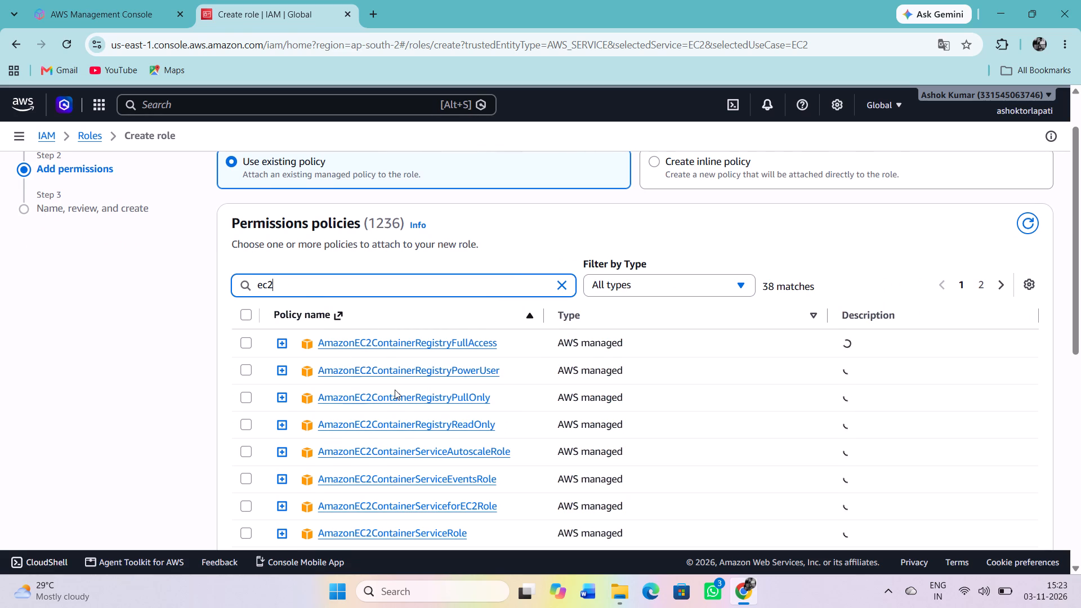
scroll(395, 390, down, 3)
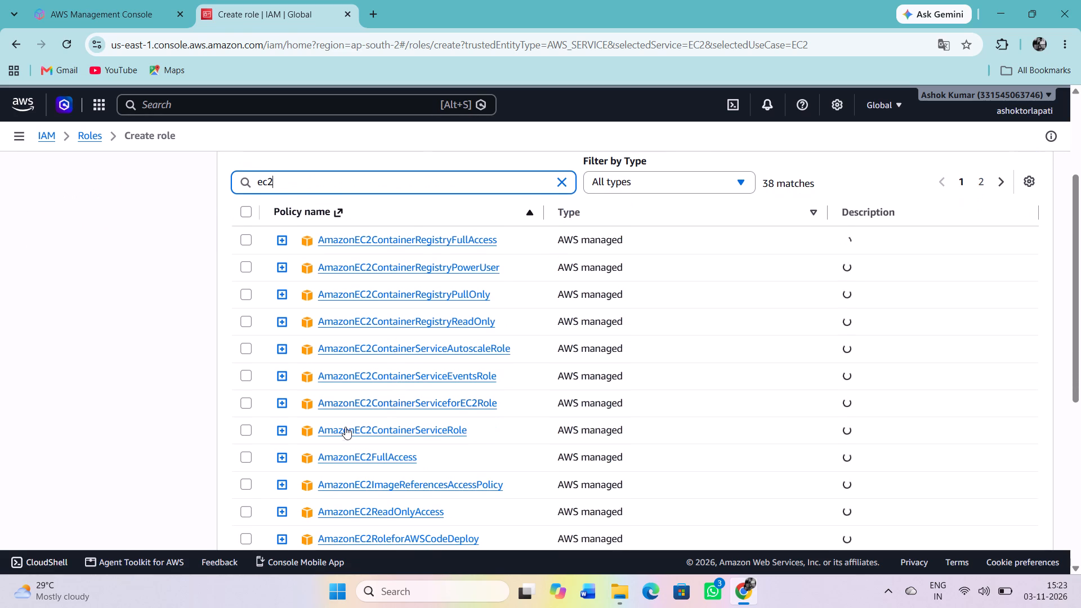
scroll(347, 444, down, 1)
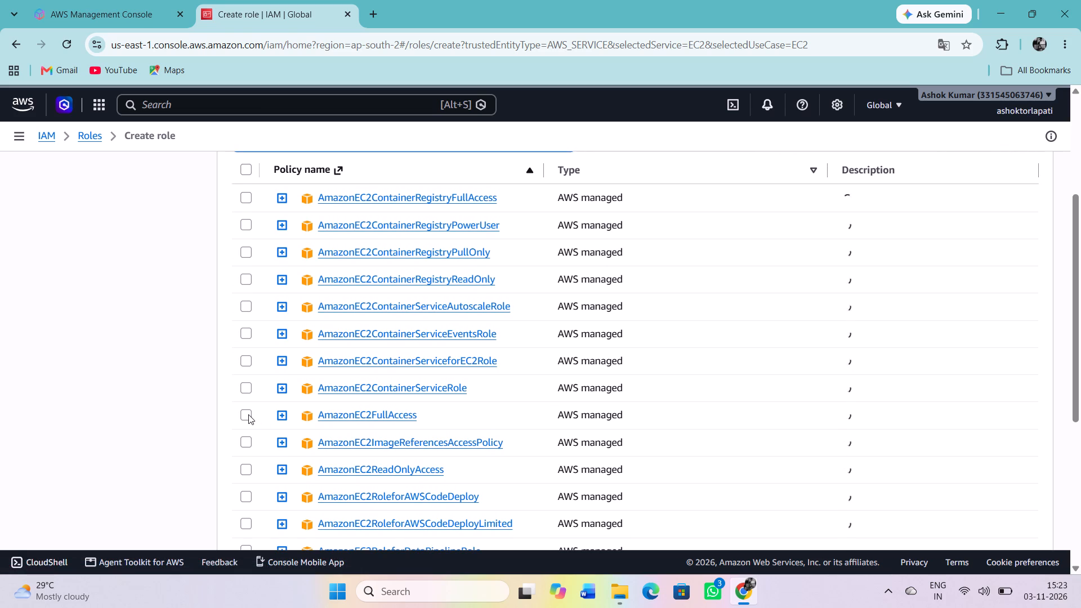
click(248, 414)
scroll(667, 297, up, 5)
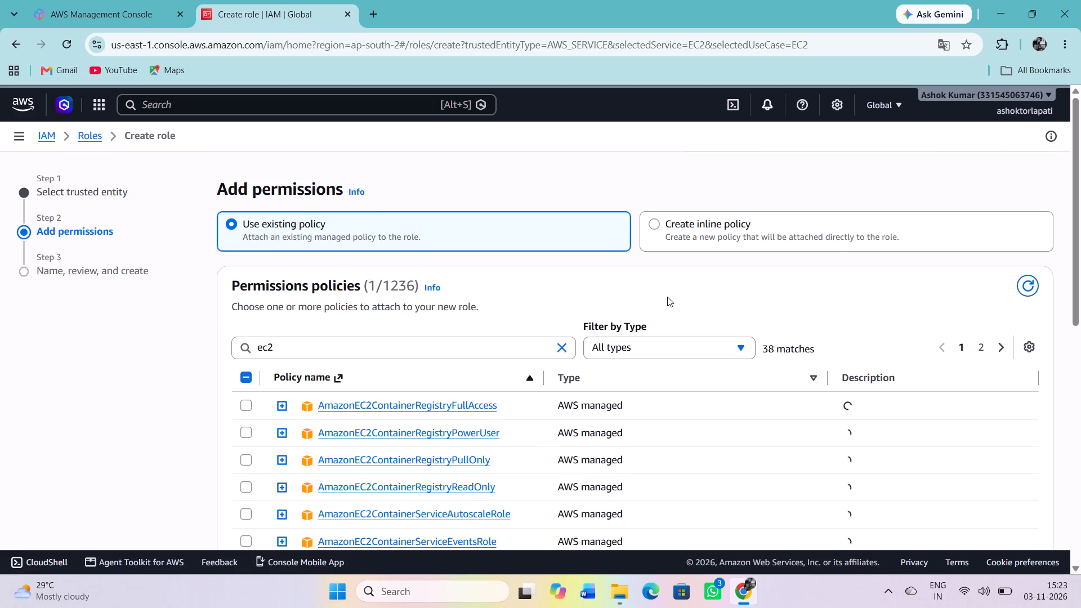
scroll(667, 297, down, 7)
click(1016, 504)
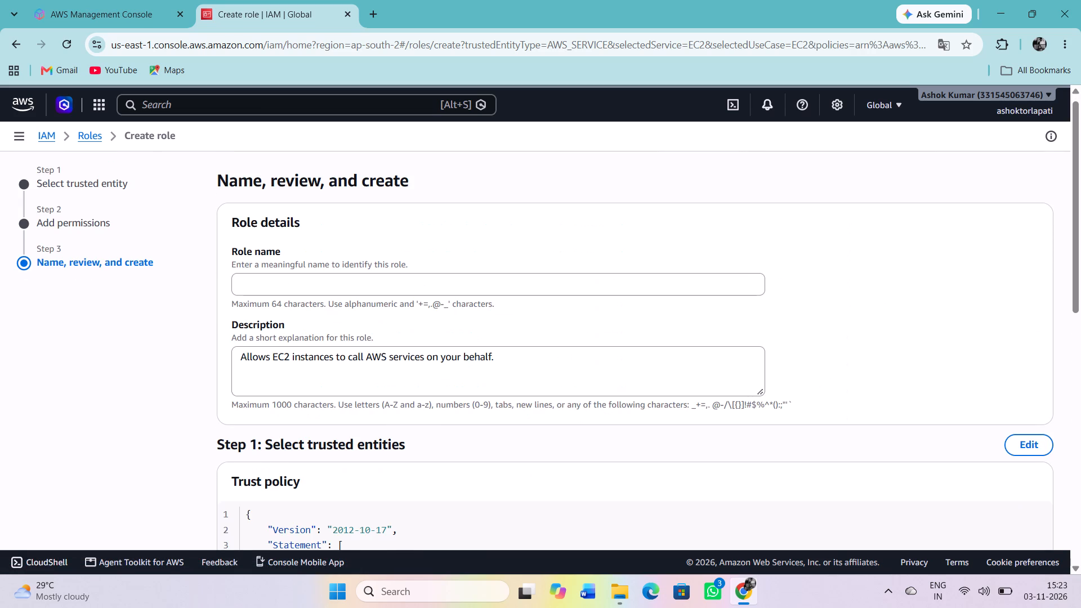
Review the new role's details, trust policy, permissions summary and tags section, and return to the roles list without creating it.
scroll(633, 384, down, 6)
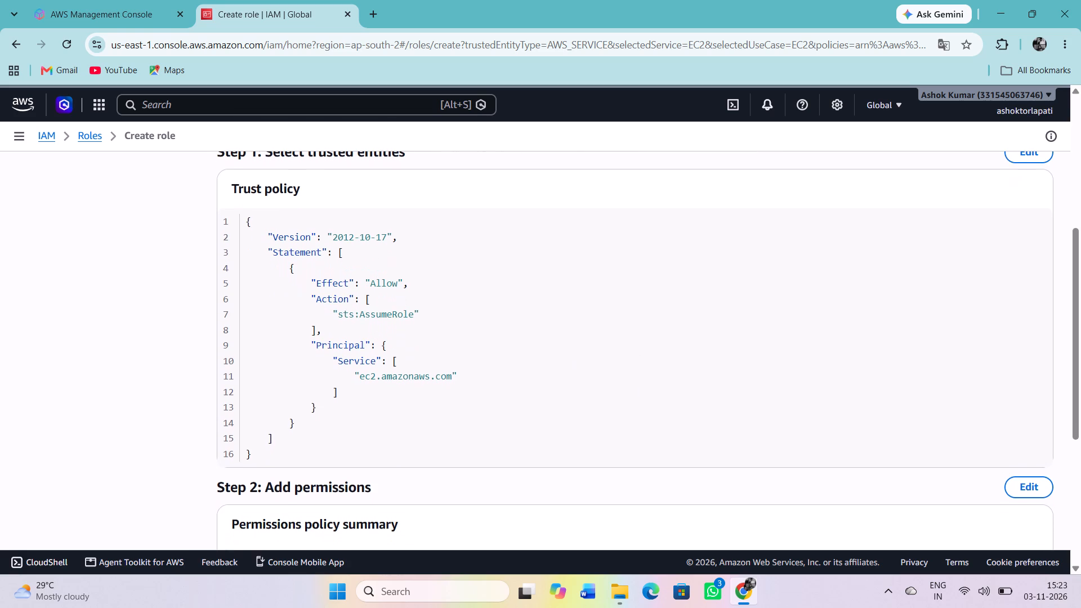
scroll(470, 364, down, 4)
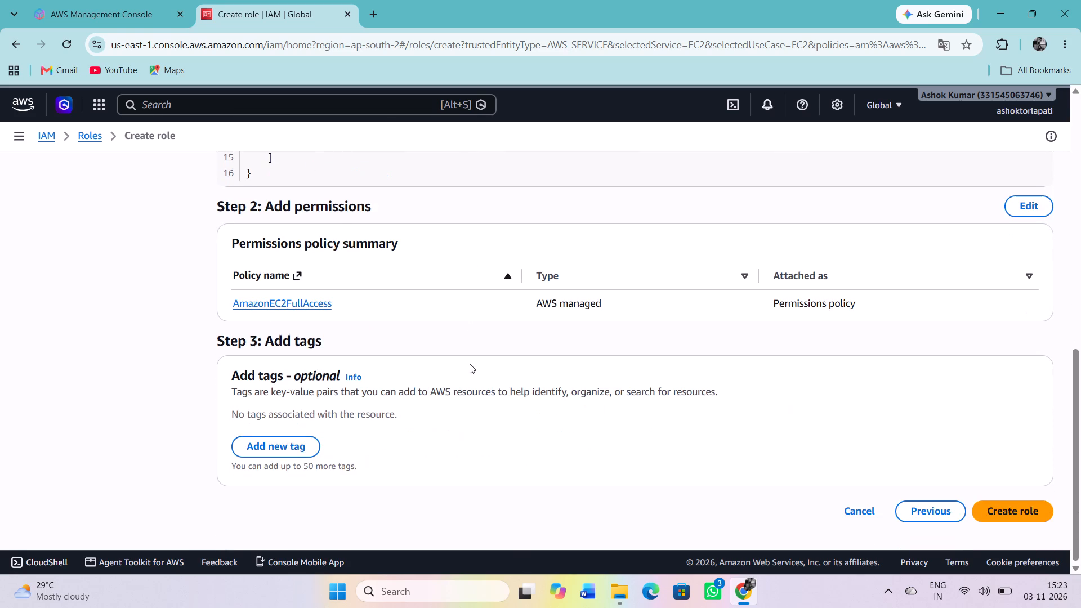
scroll(470, 364, up, 9)
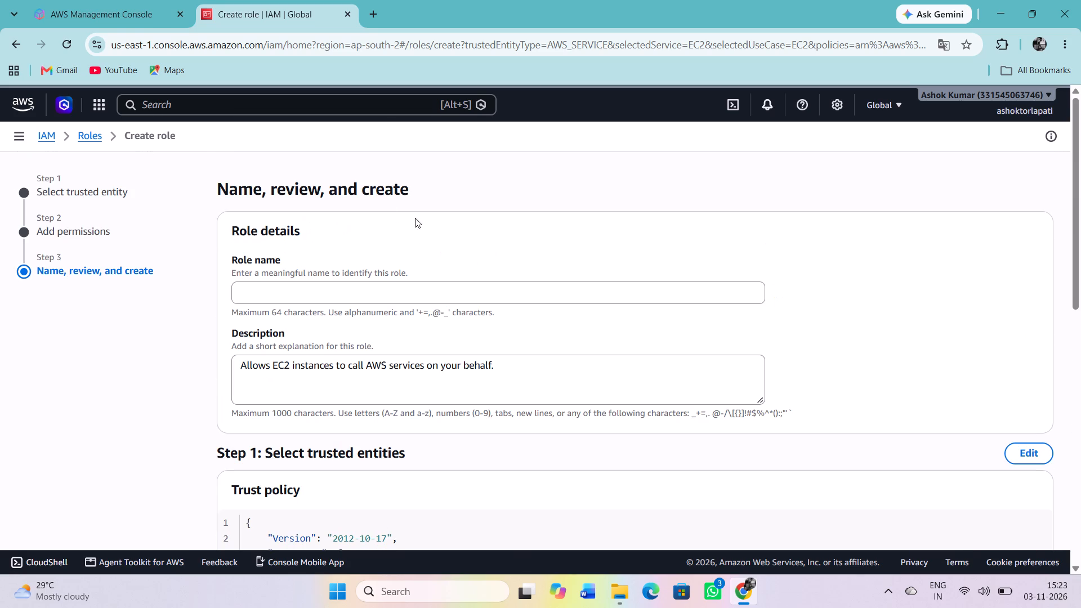
click(90, 139)
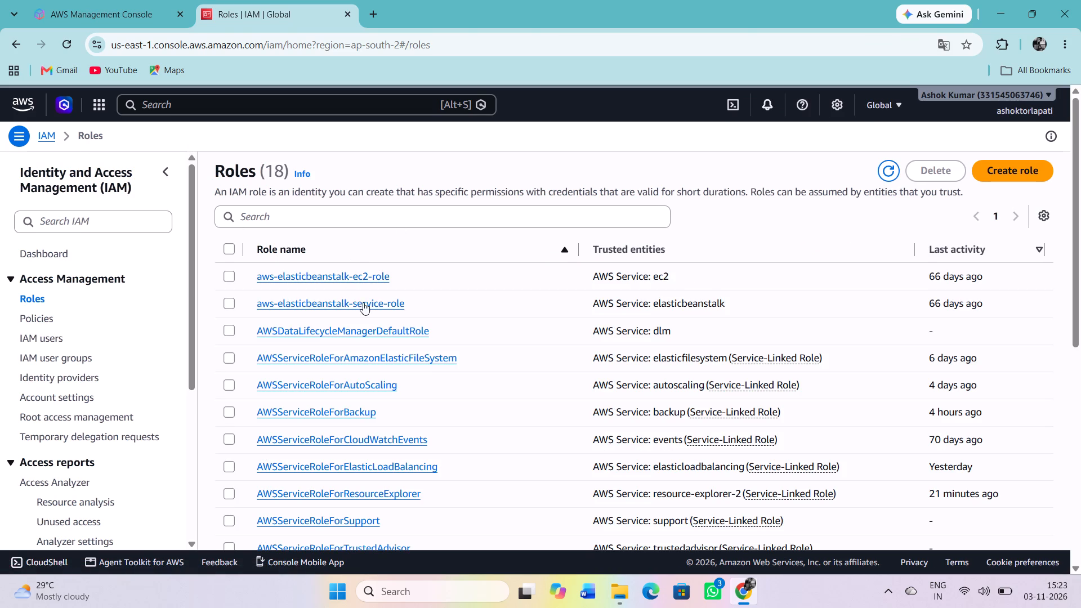
Start a new IAM policy in the visual editor with EC2 as its service.
click(50, 322)
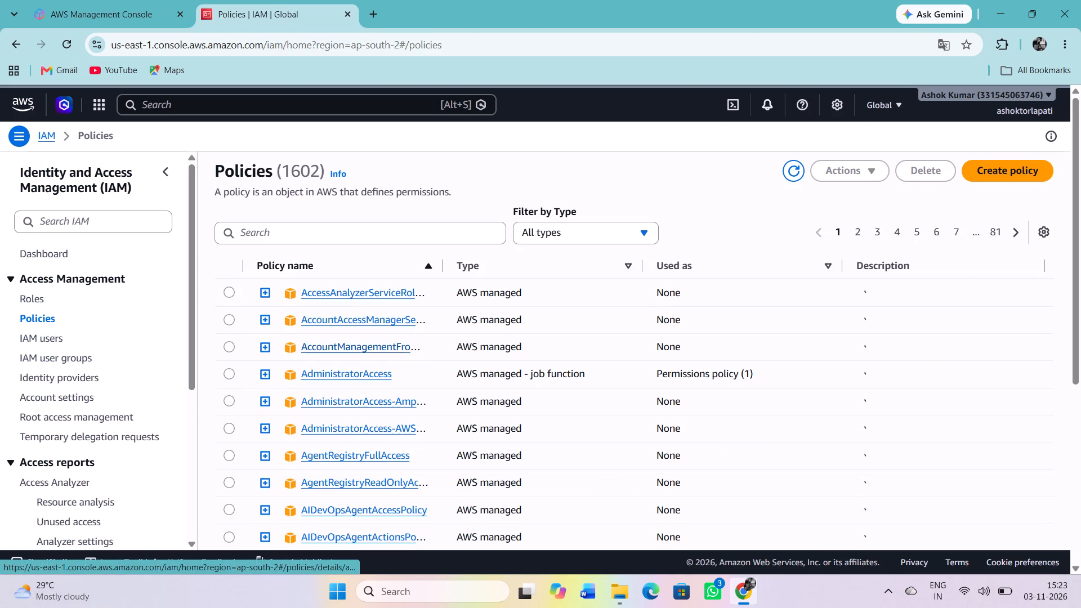
click(1001, 169)
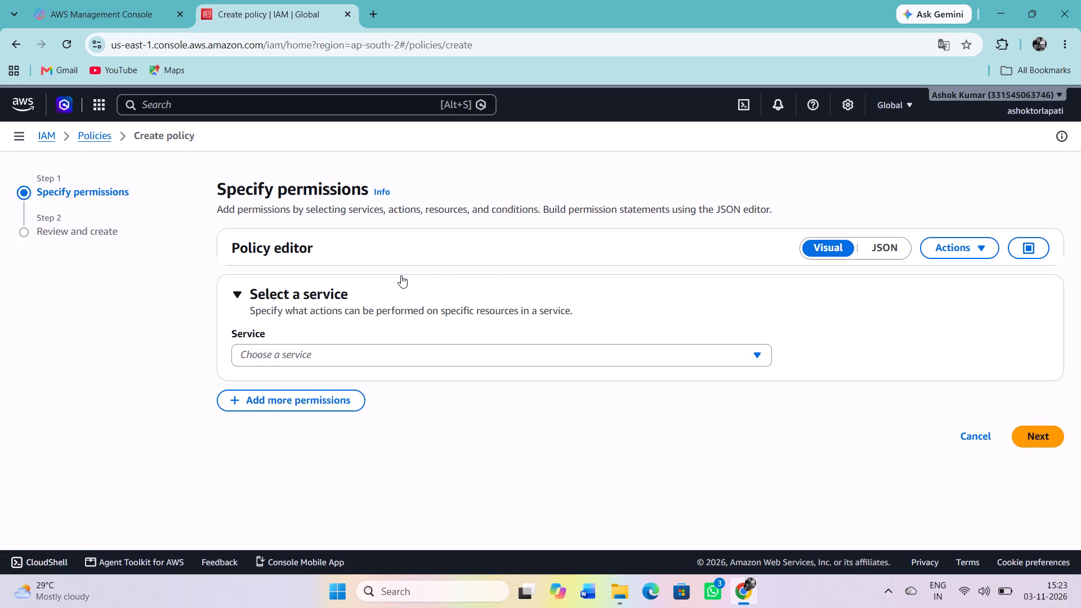
click(394, 358)
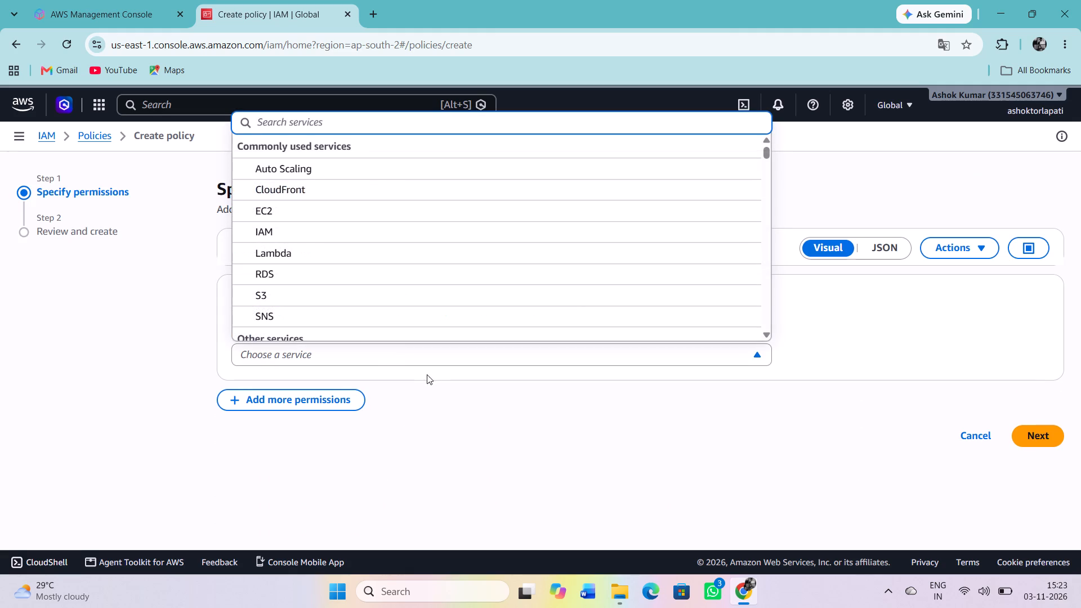
click(283, 213)
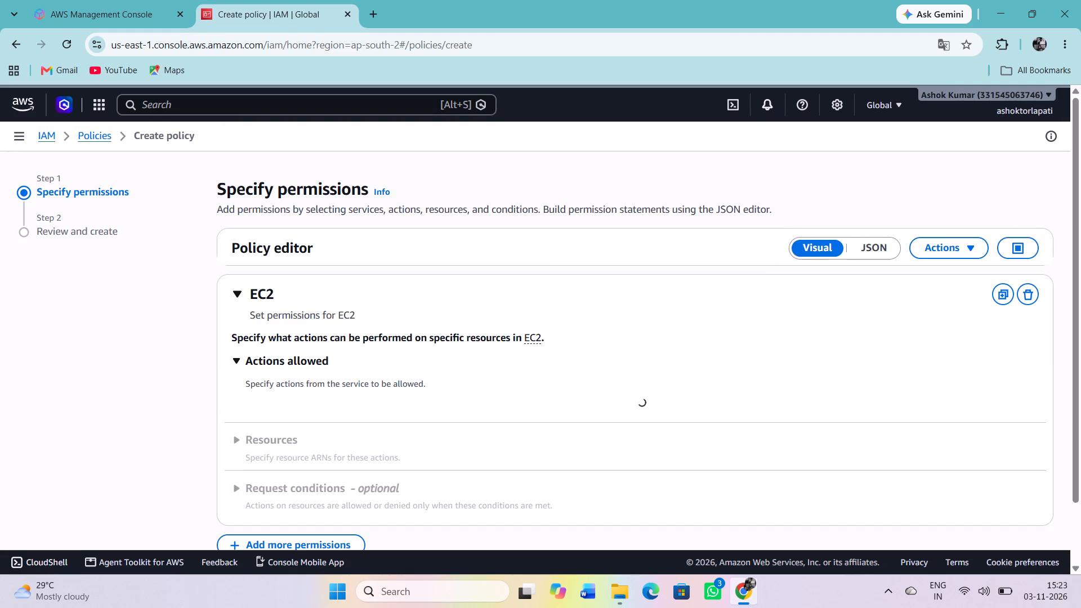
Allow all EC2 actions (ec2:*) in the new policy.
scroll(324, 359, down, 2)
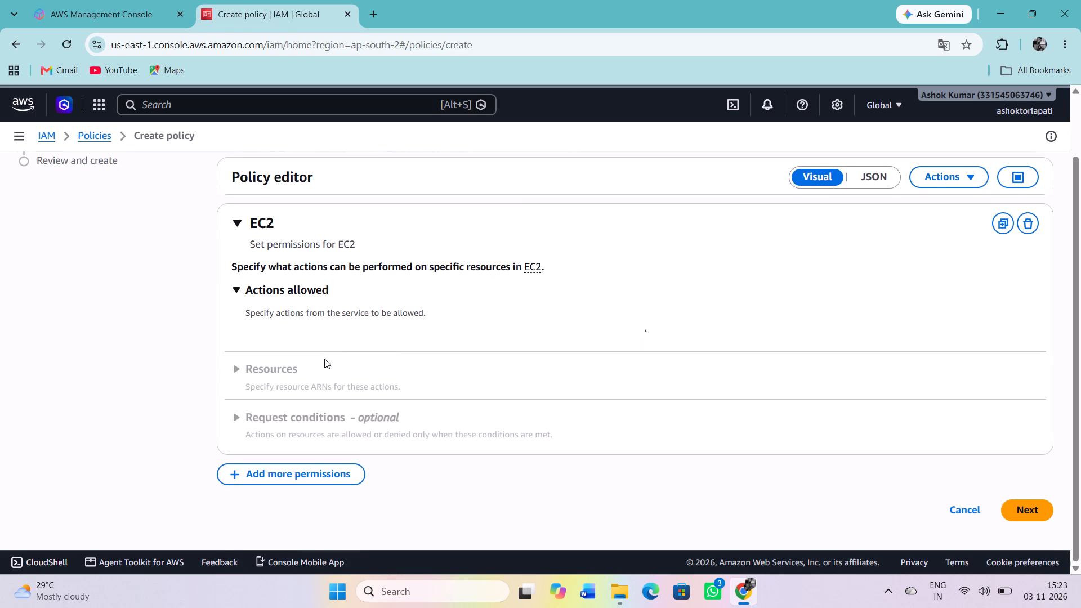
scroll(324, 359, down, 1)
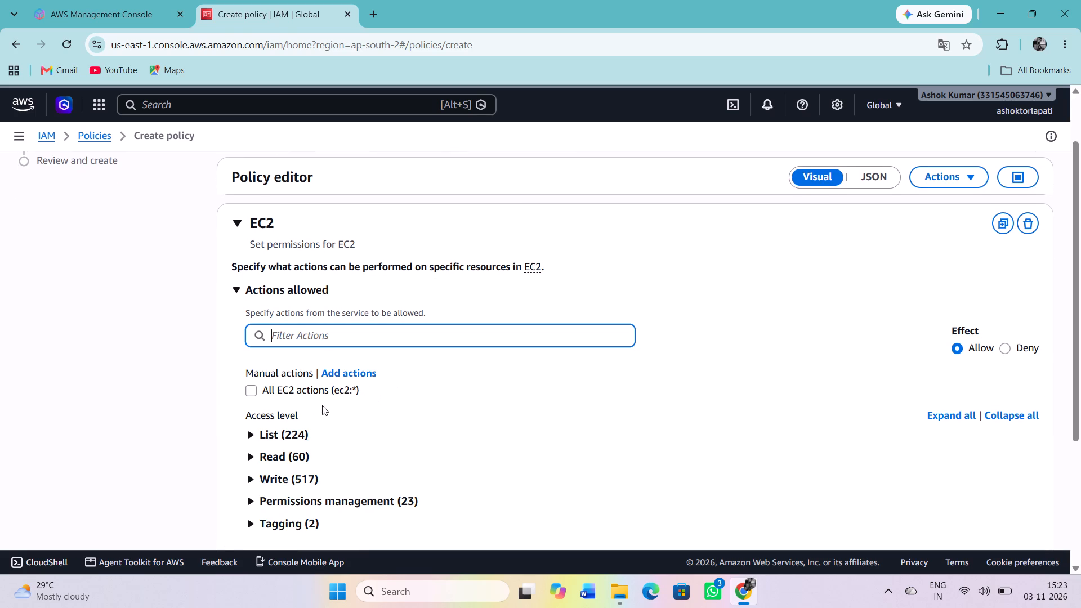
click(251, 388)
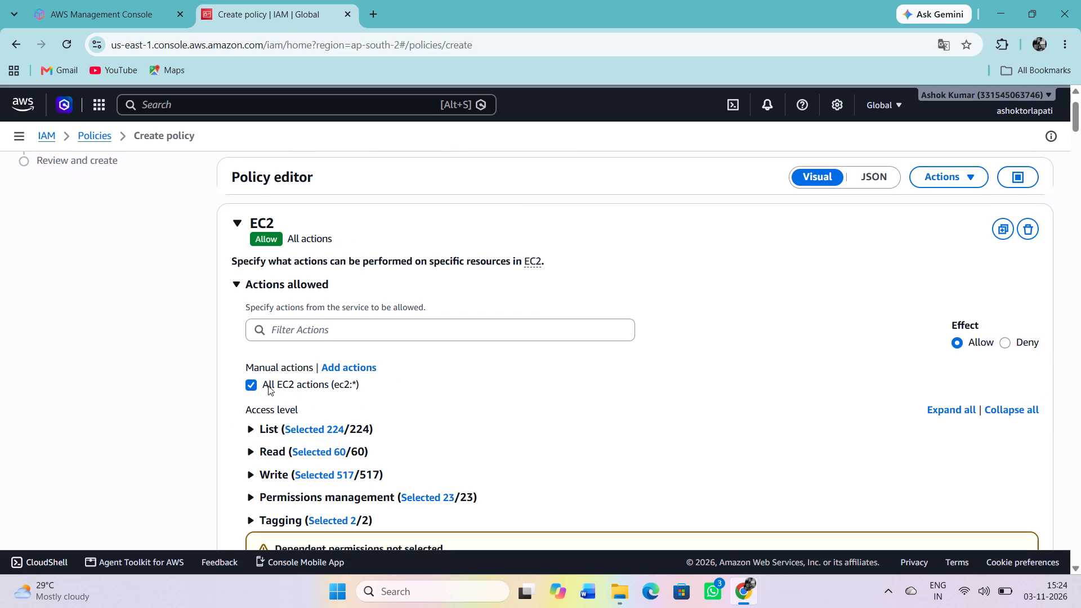
Examine the policy's dependent permissions, the resource ARN options for each EC2 resource type, and the request conditions section.
scroll(469, 403, down, 5)
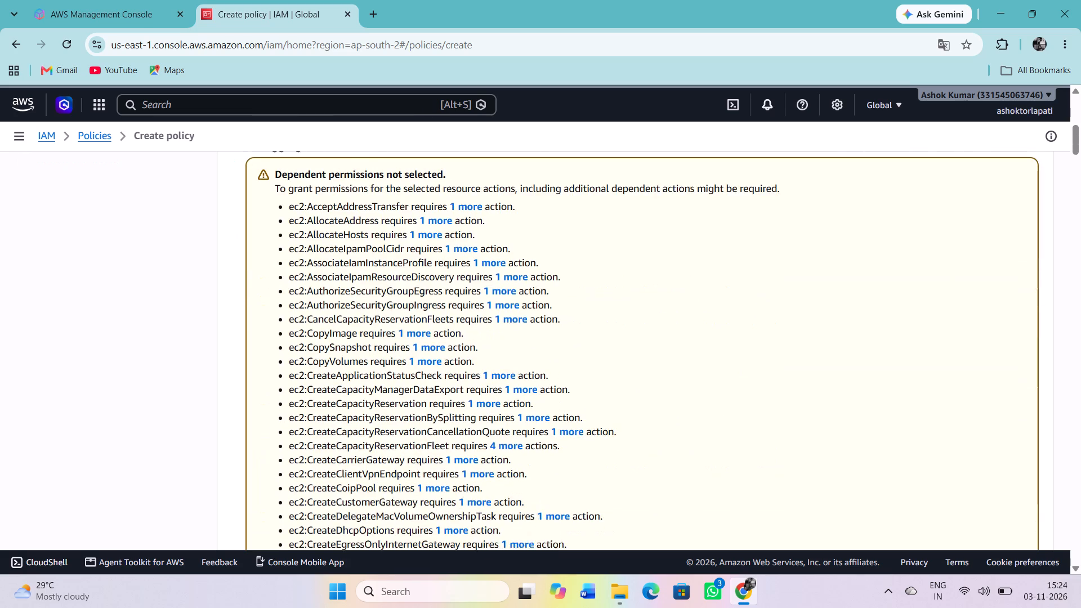
scroll(469, 403, down, 9)
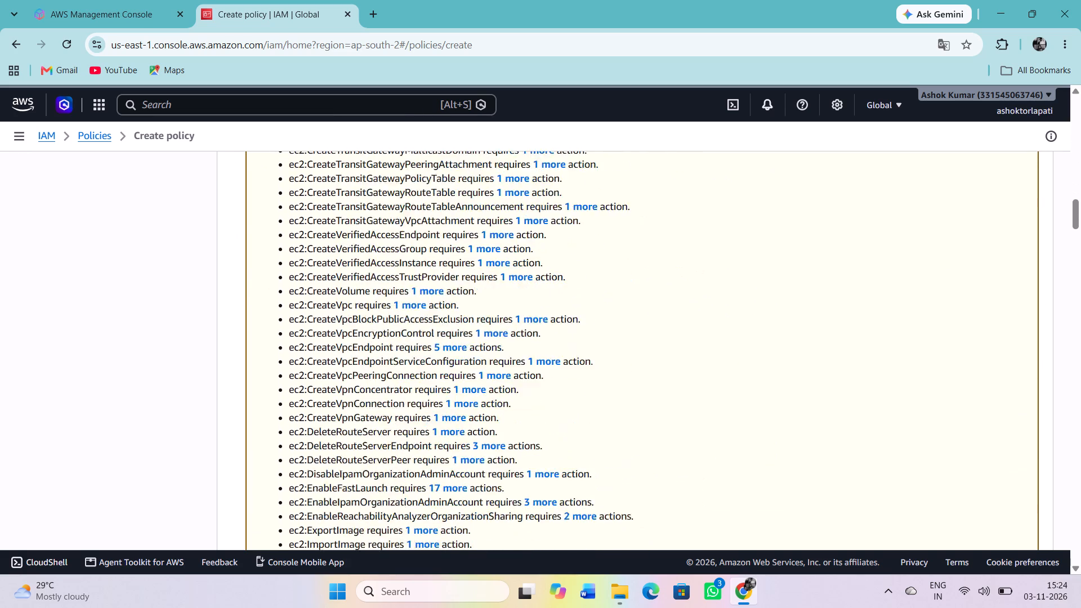
scroll(469, 403, down, 6)
scroll(469, 403, right, 1)
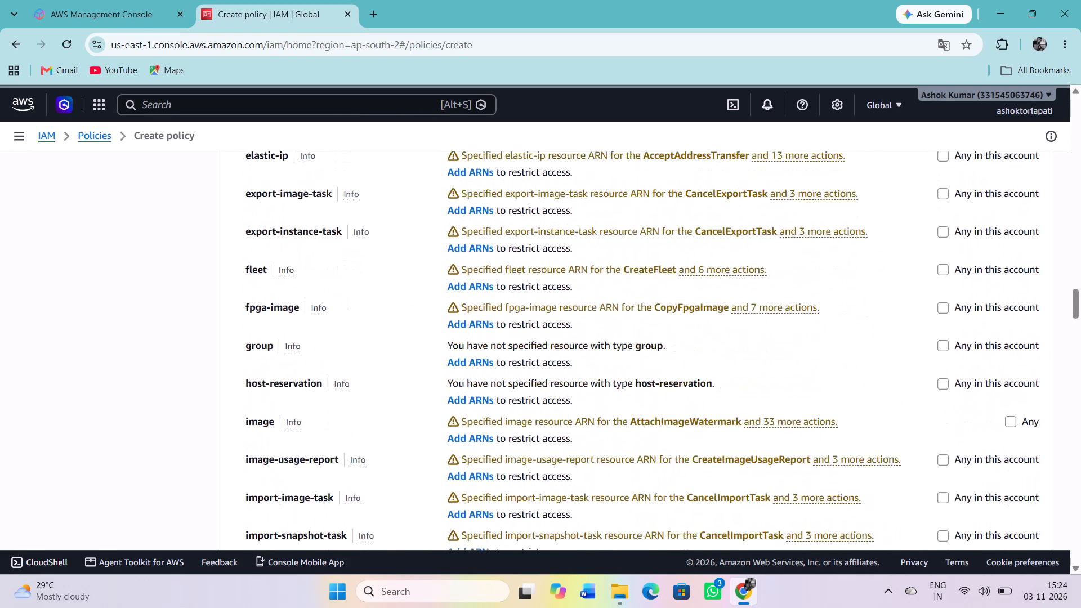
scroll(469, 403, right, 1)
scroll(469, 403, down, 20)
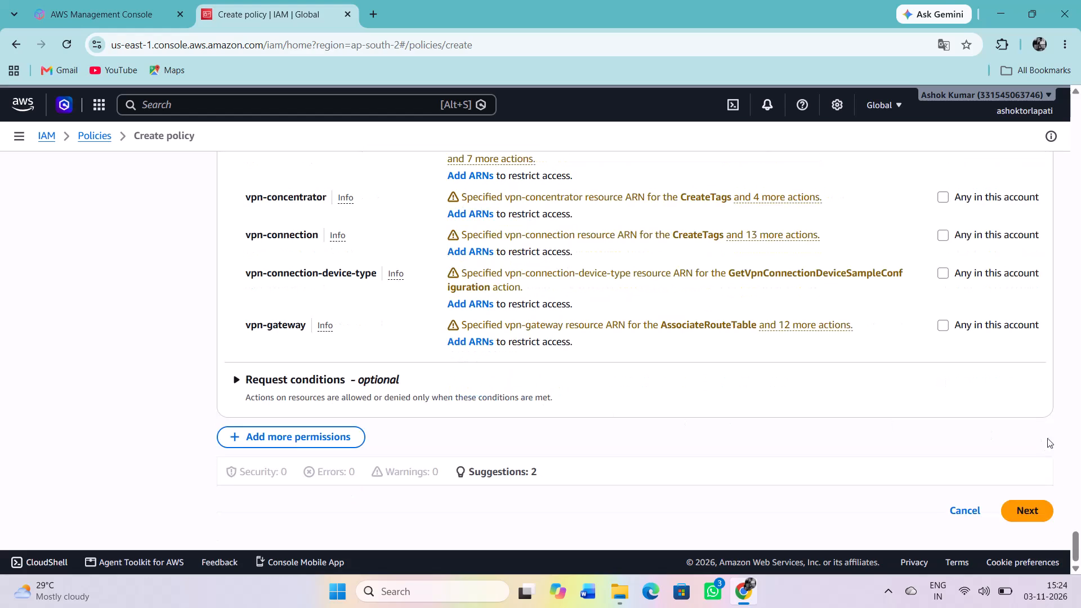
scroll(689, 458, up, 4)
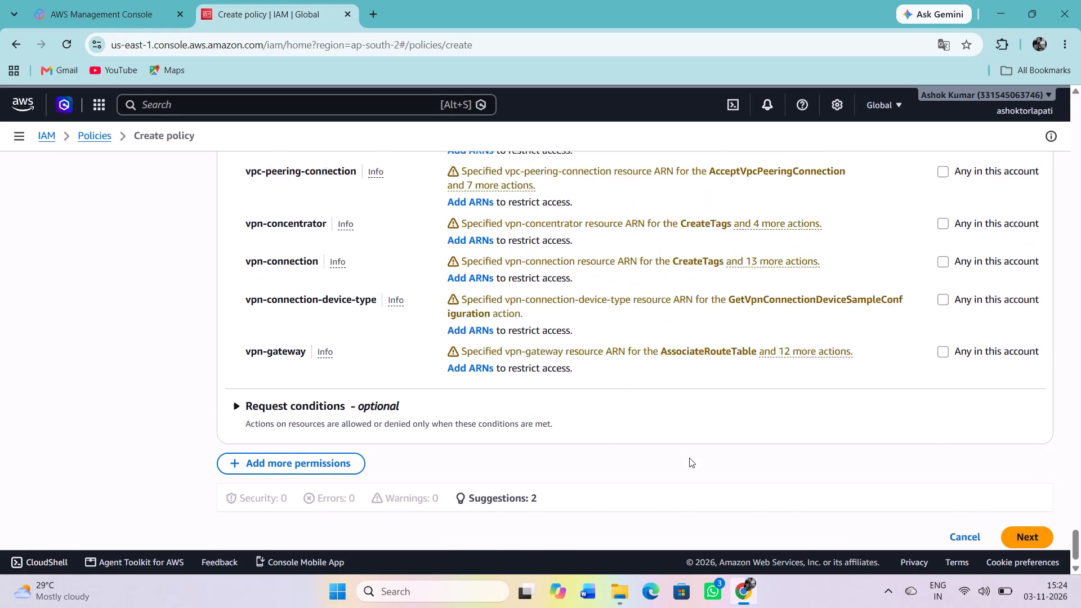
scroll(689, 458, up, 20)
scroll(689, 458, up, 6)
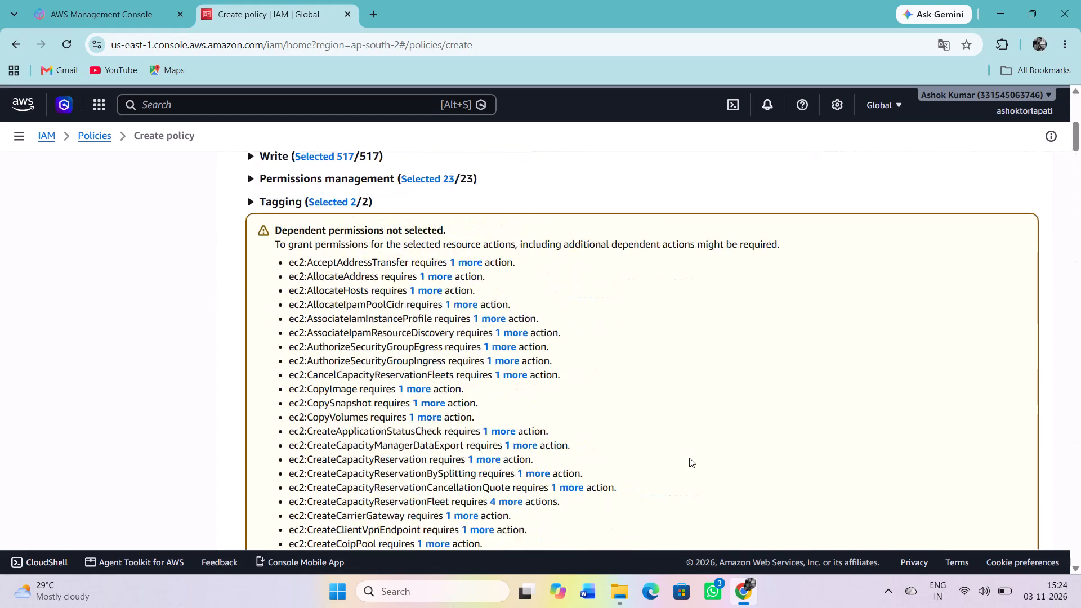
scroll(689, 458, up, 1)
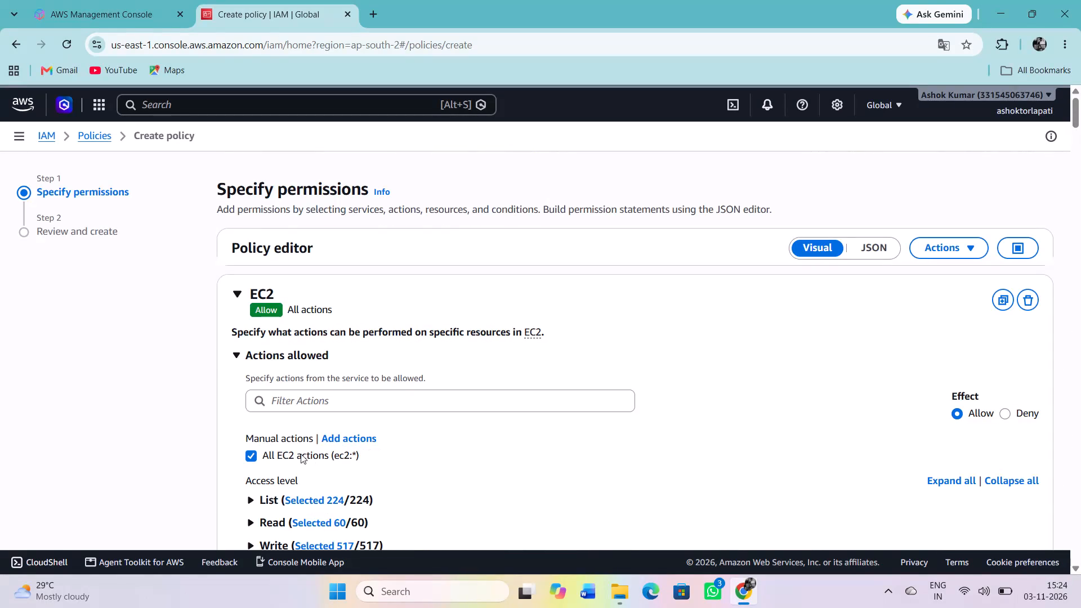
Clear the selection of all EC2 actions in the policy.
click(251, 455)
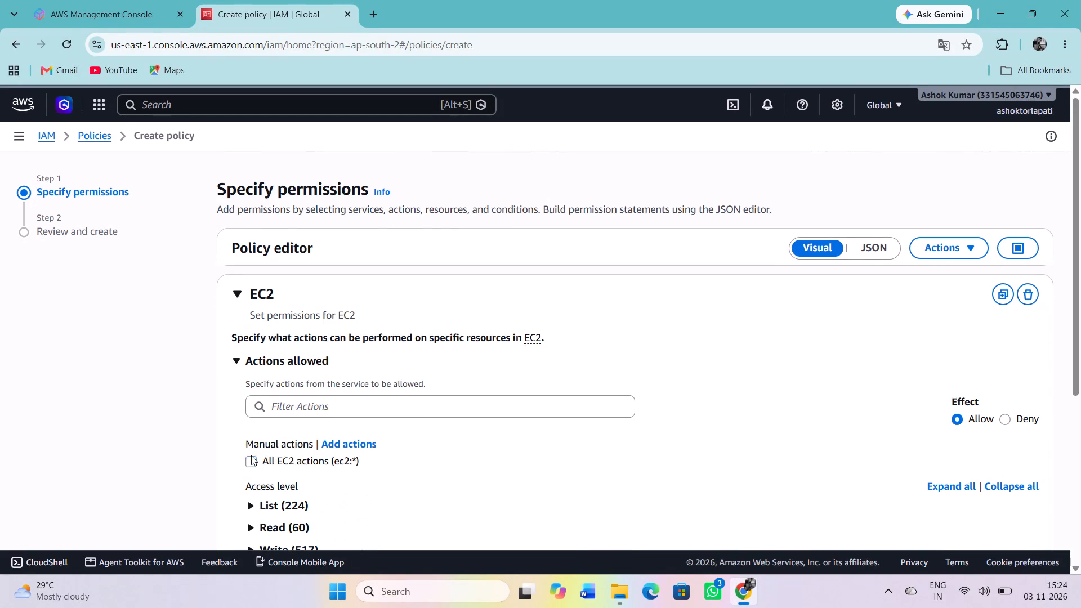
Filter the EC2 actions by "ec2" and by "ec", examine the matching list, read and write actions, and clear the filter.
click(324, 409)
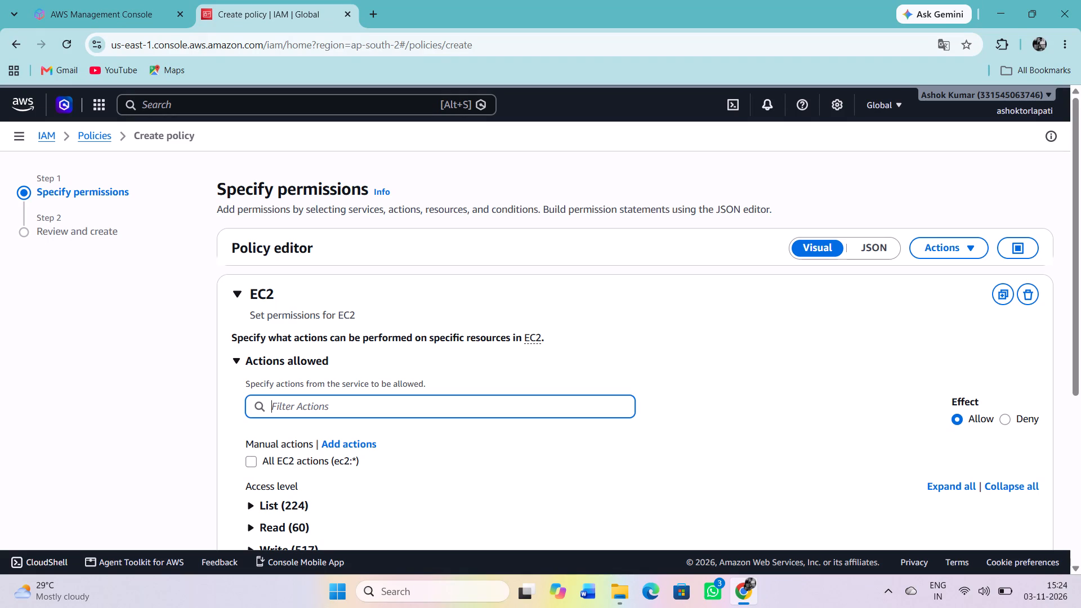
text(ec2)
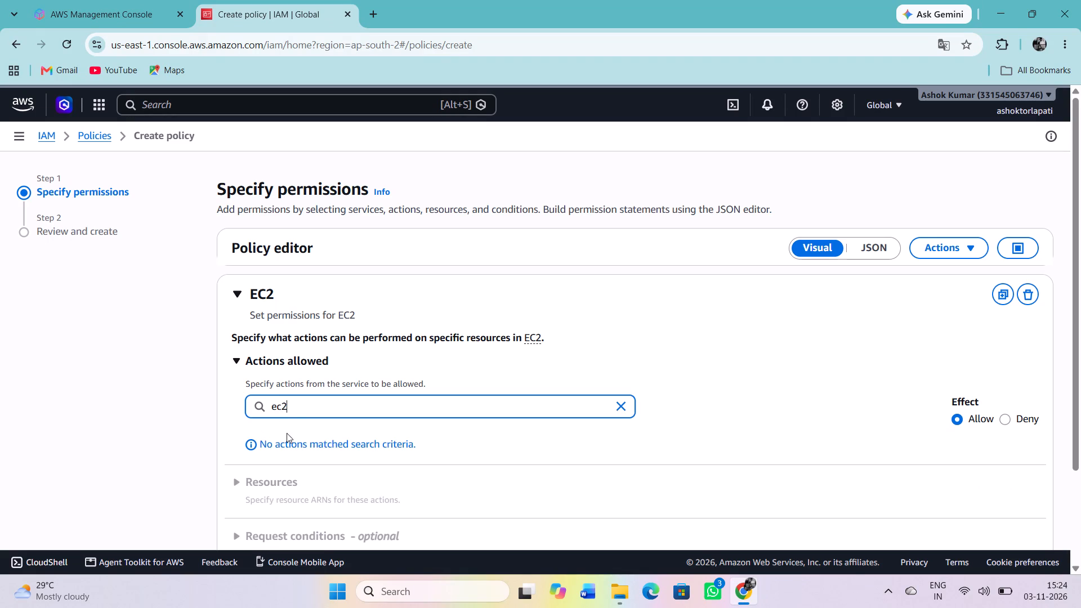
key(BackSpace)
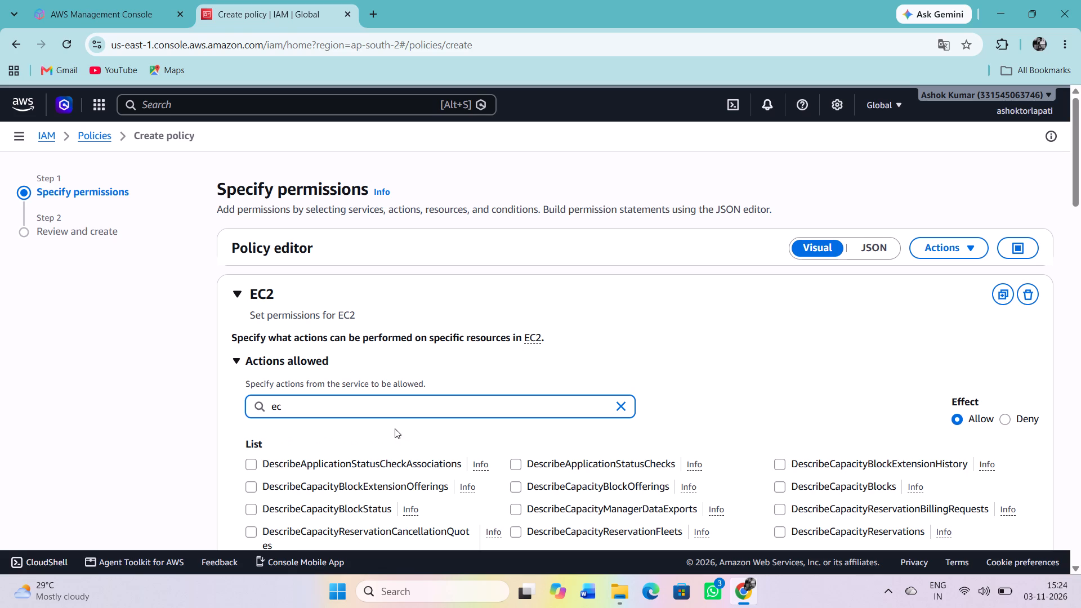
scroll(401, 442, down, 4)
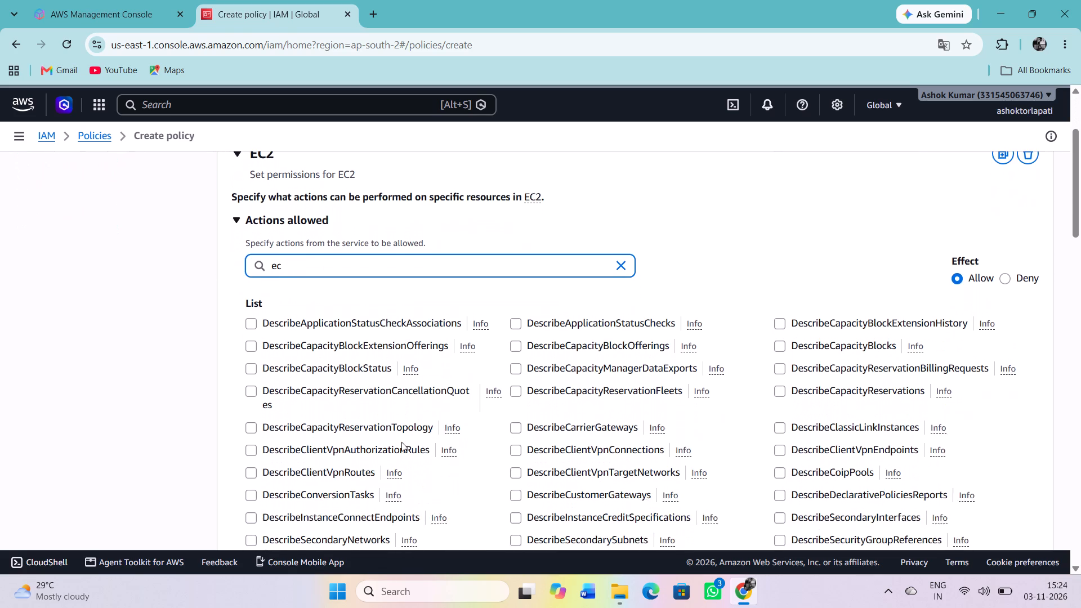
scroll(401, 442, down, 4)
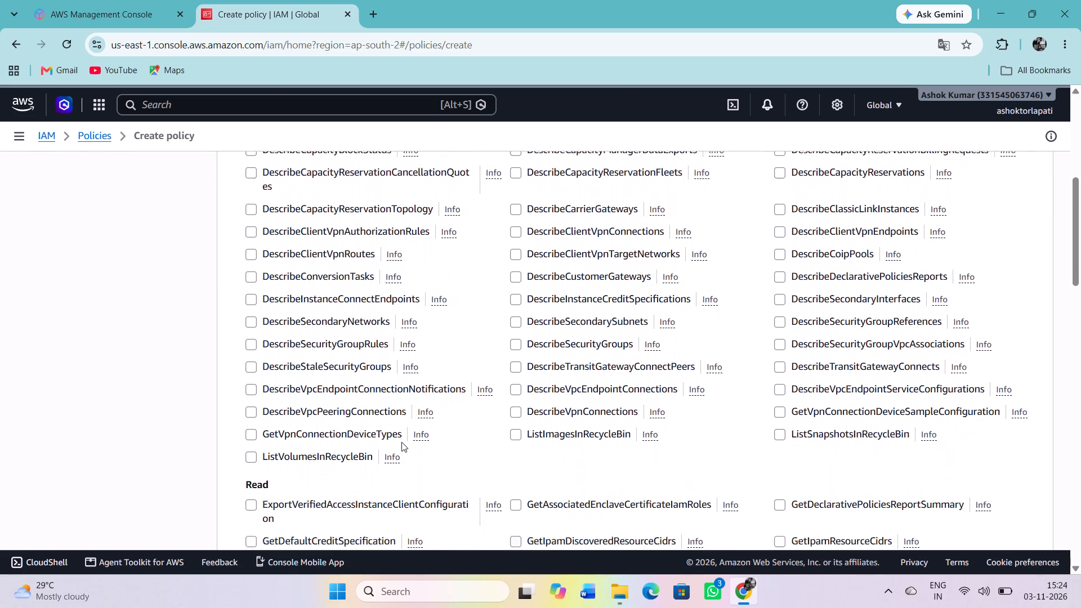
scroll(401, 442, down, 5)
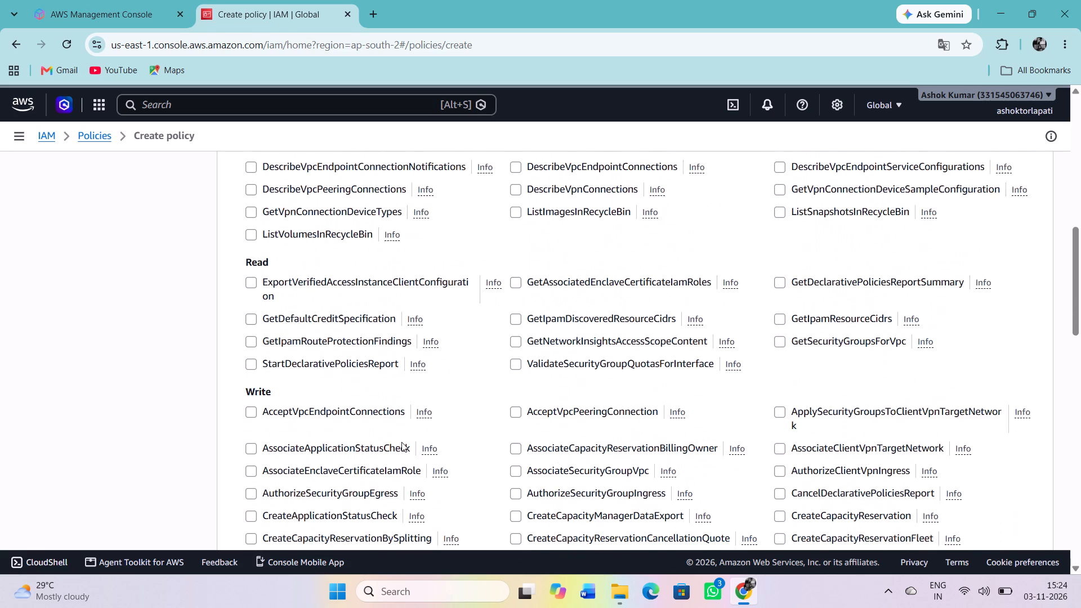
scroll(401, 442, down, 2)
scroll(401, 442, right, 4)
scroll(401, 442, down, 1)
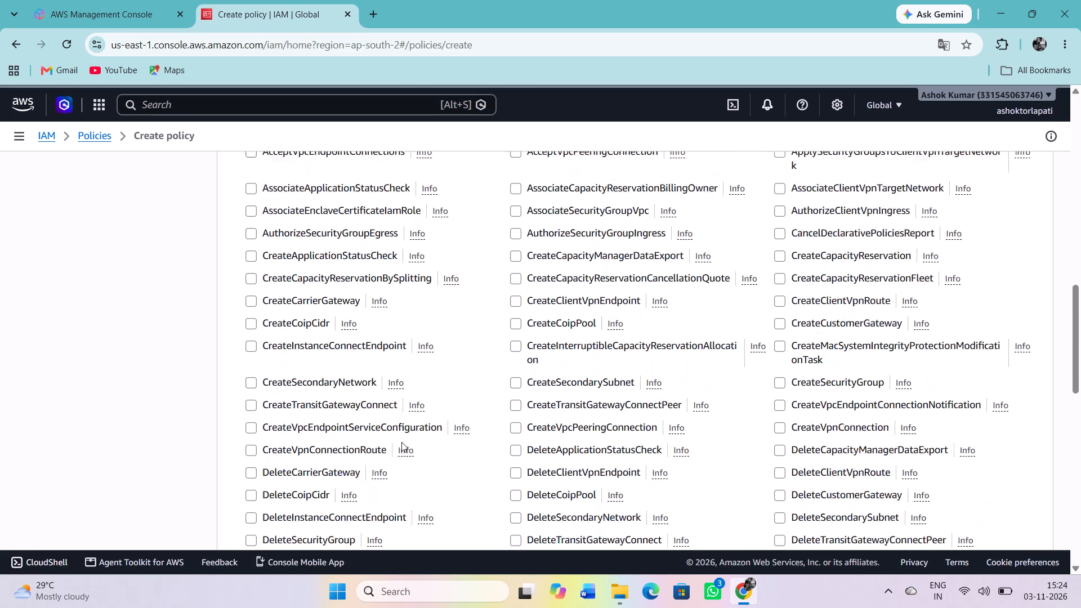
scroll(401, 442, down, 3)
scroll(401, 442, up, 6)
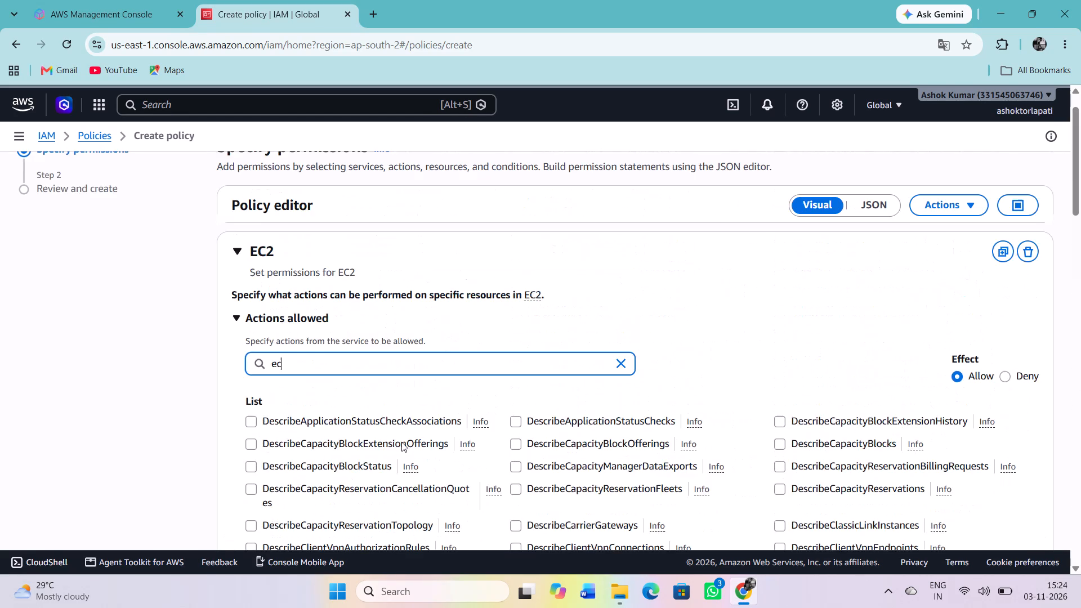
key(BackSpace)
key(BackSpace)
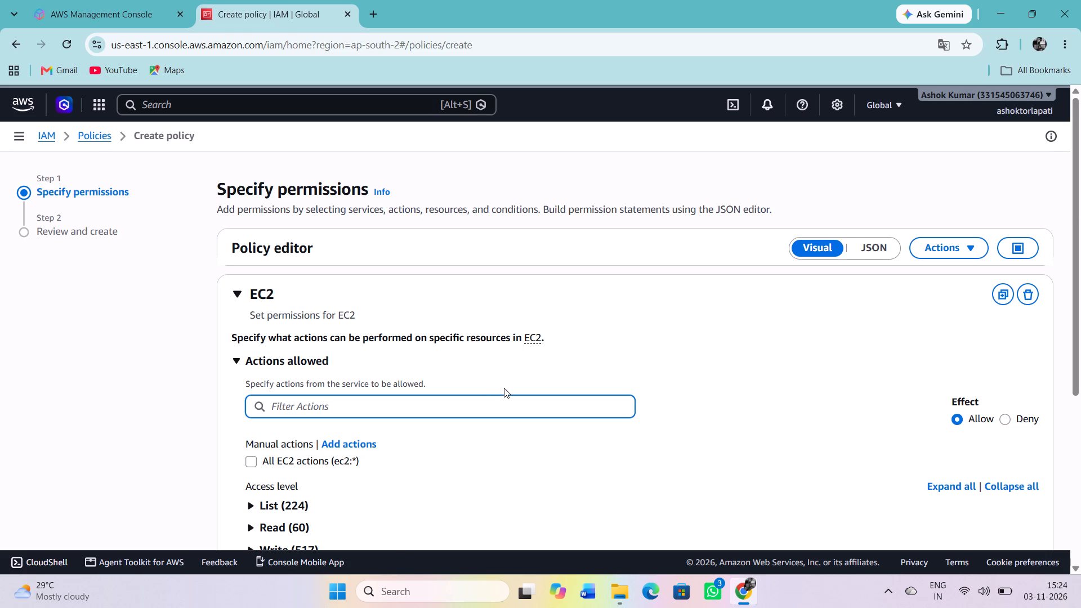
Expand the List access level of the EC2 policy and examine its individual Describe, Get, List and Search actions.
scroll(504, 388, down, 4)
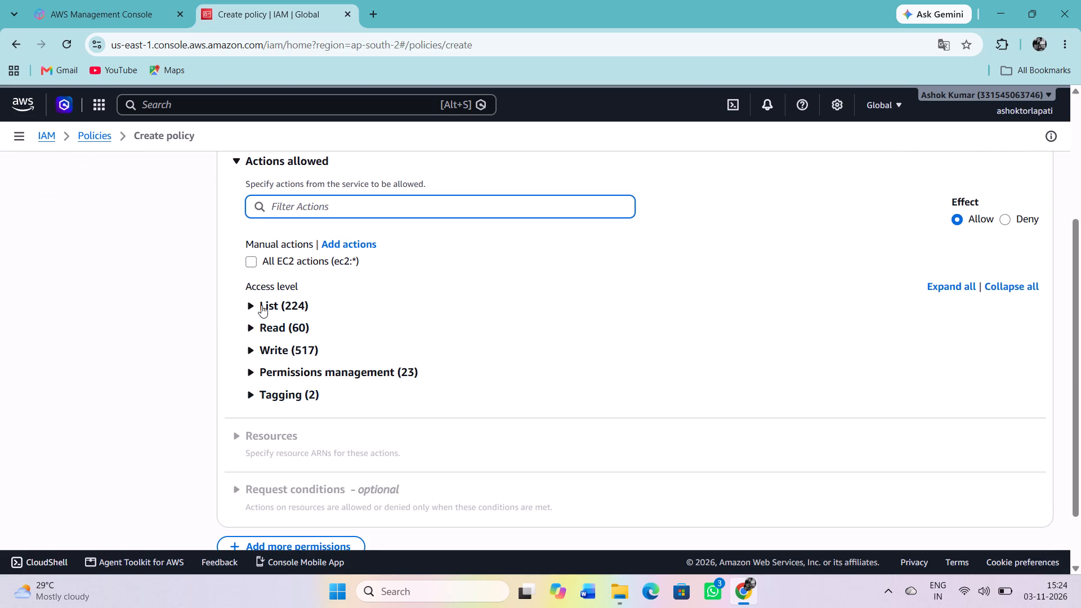
click(261, 305)
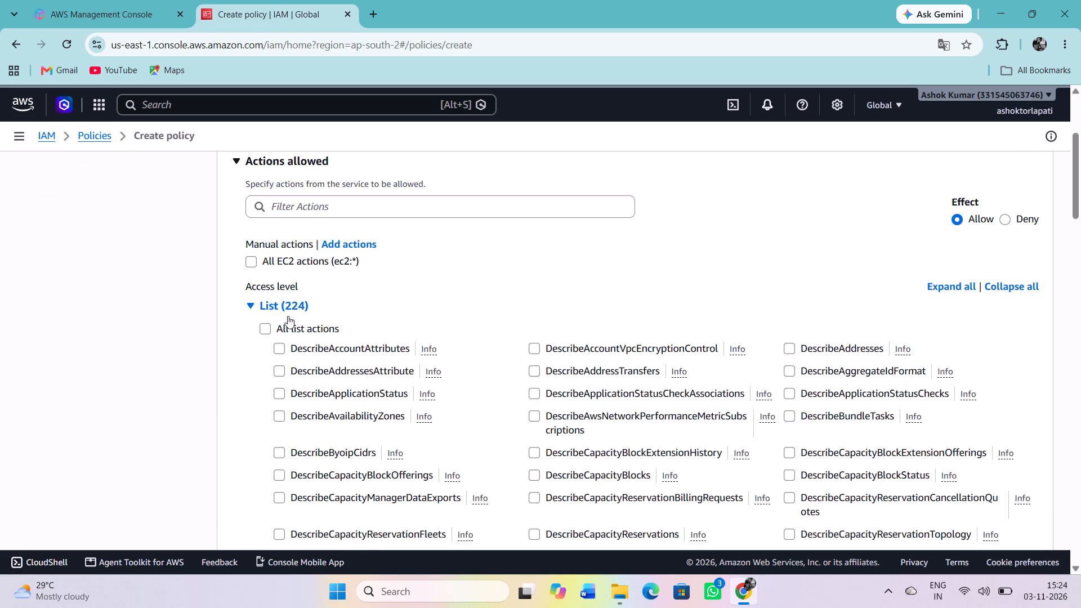
scroll(357, 379, right, 2)
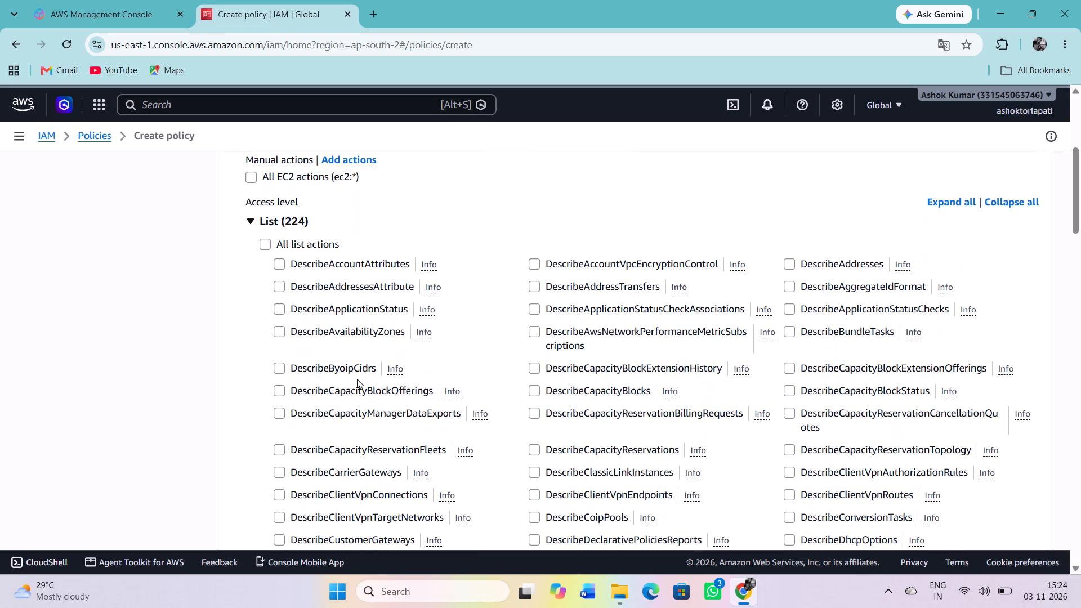
scroll(268, 288, up, 1)
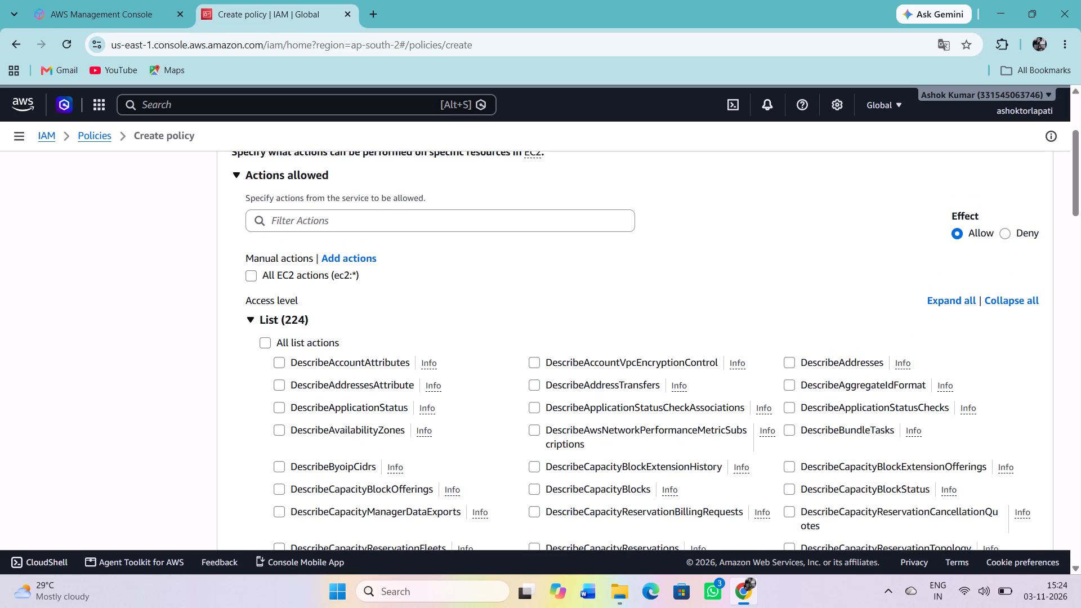
scroll(413, 357, down, 3)
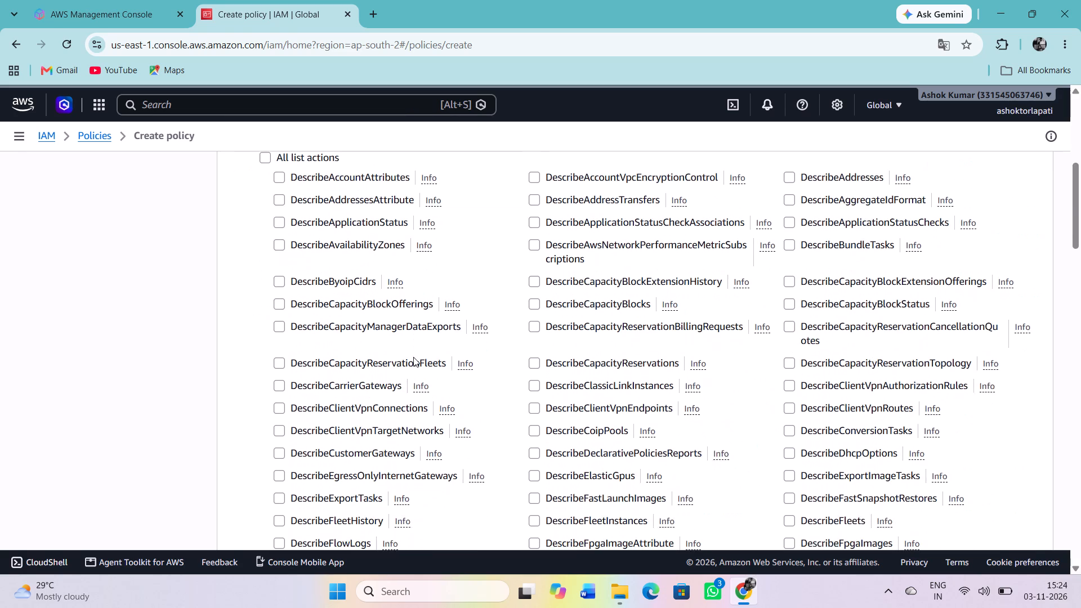
scroll(413, 357, down, 1)
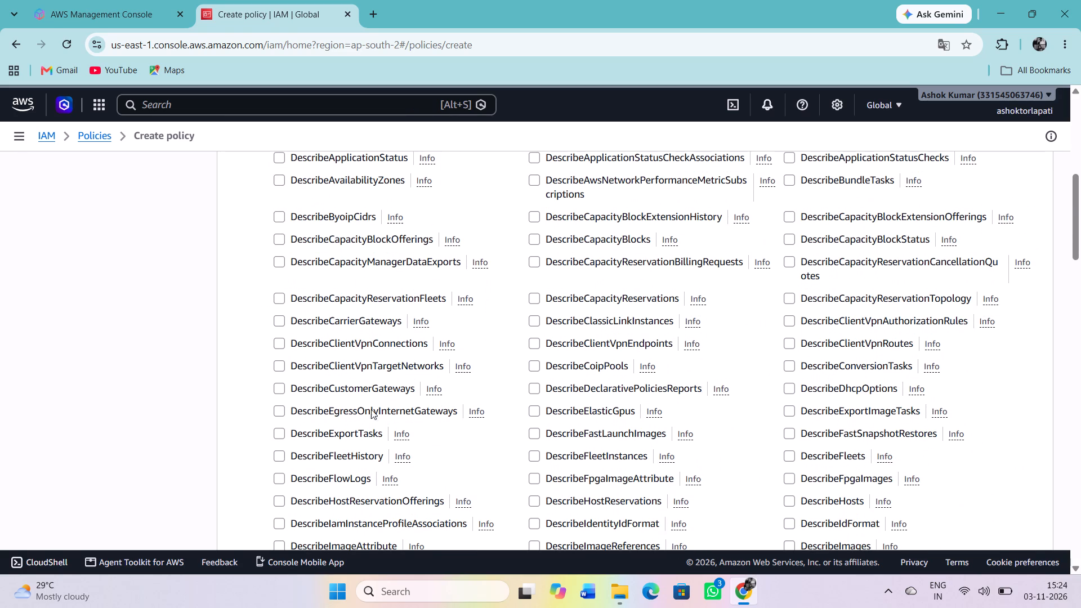
scroll(577, 337, up, 1)
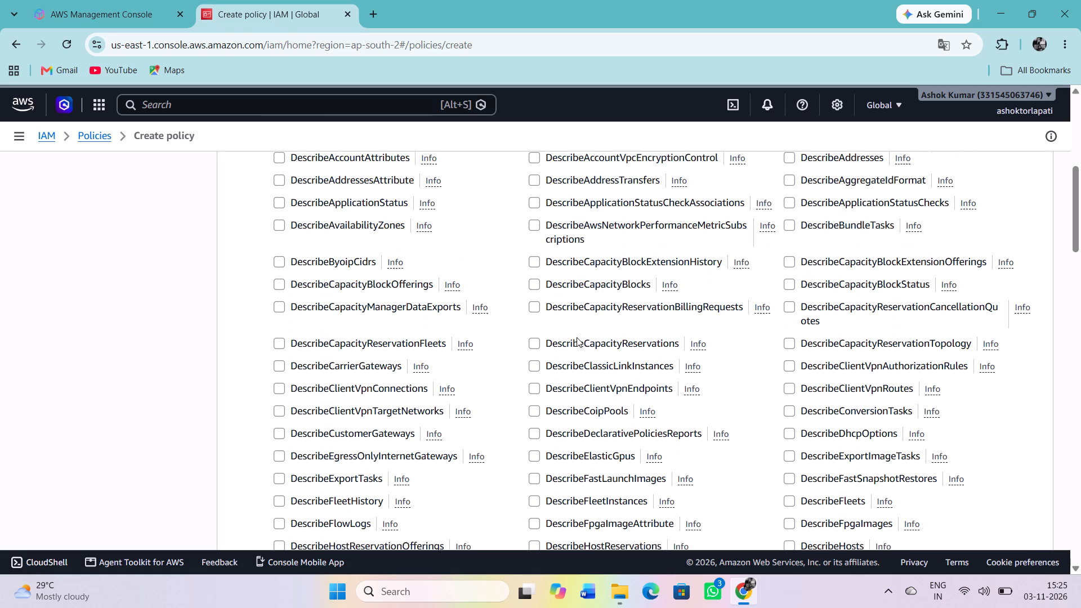
scroll(577, 337, up, 1)
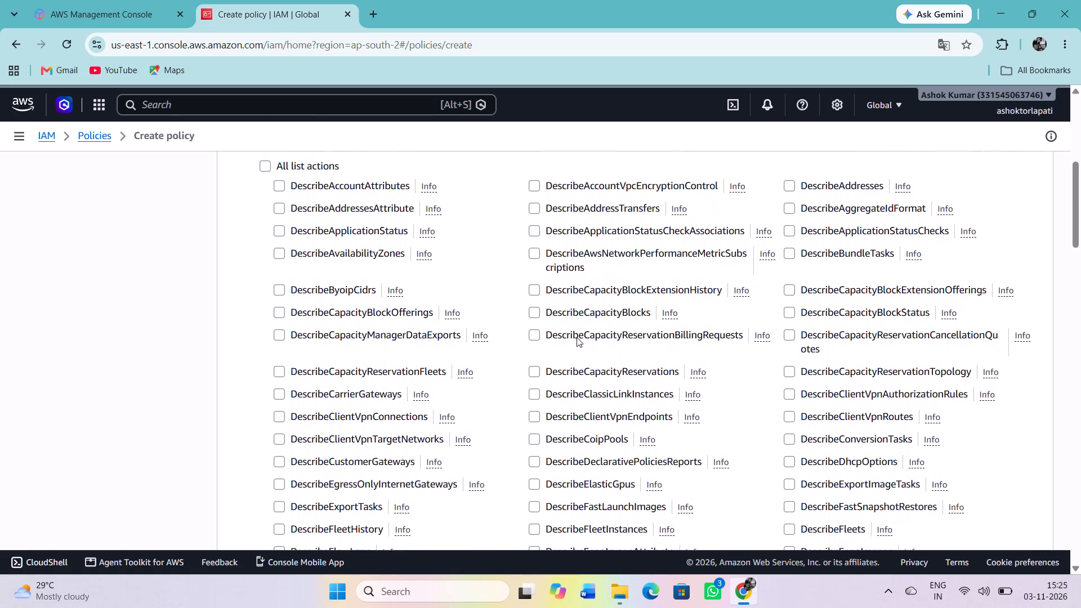
scroll(577, 337, up, 1)
scroll(578, 333, down, 5)
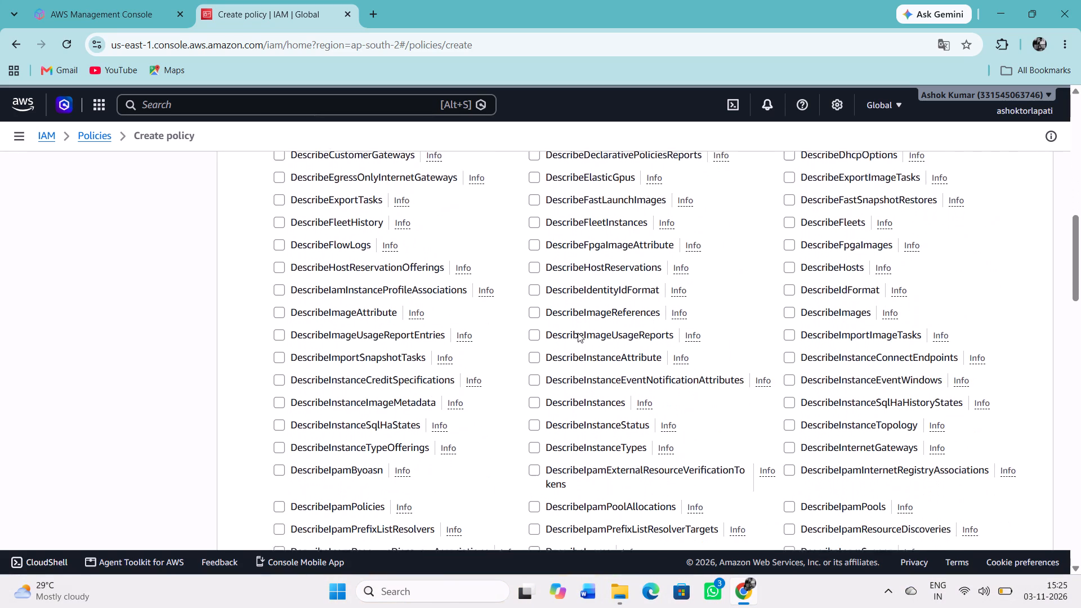
scroll(578, 333, down, 5)
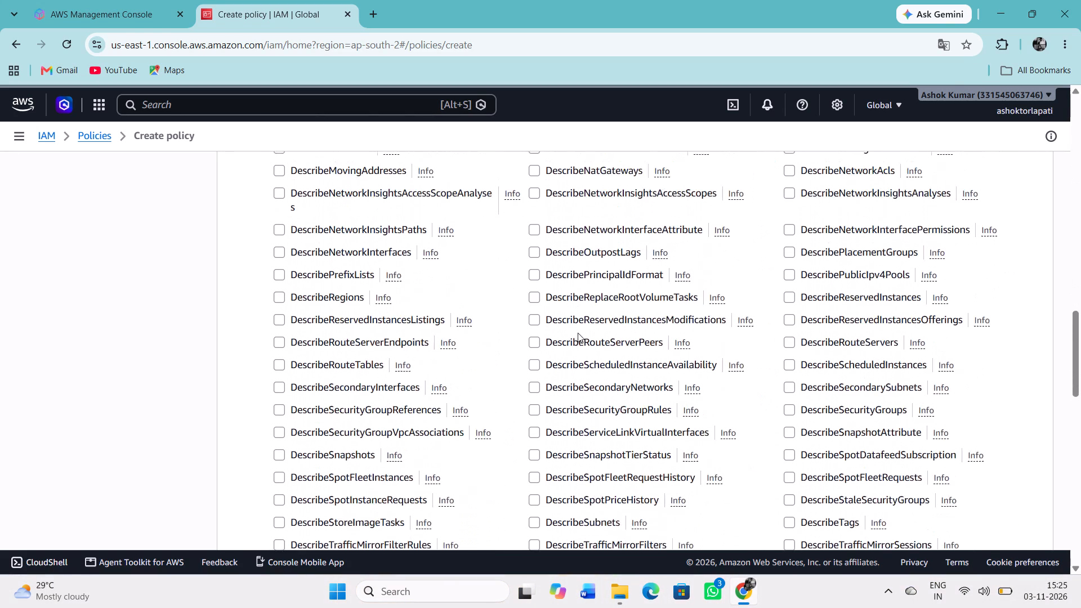
scroll(578, 333, down, 5)
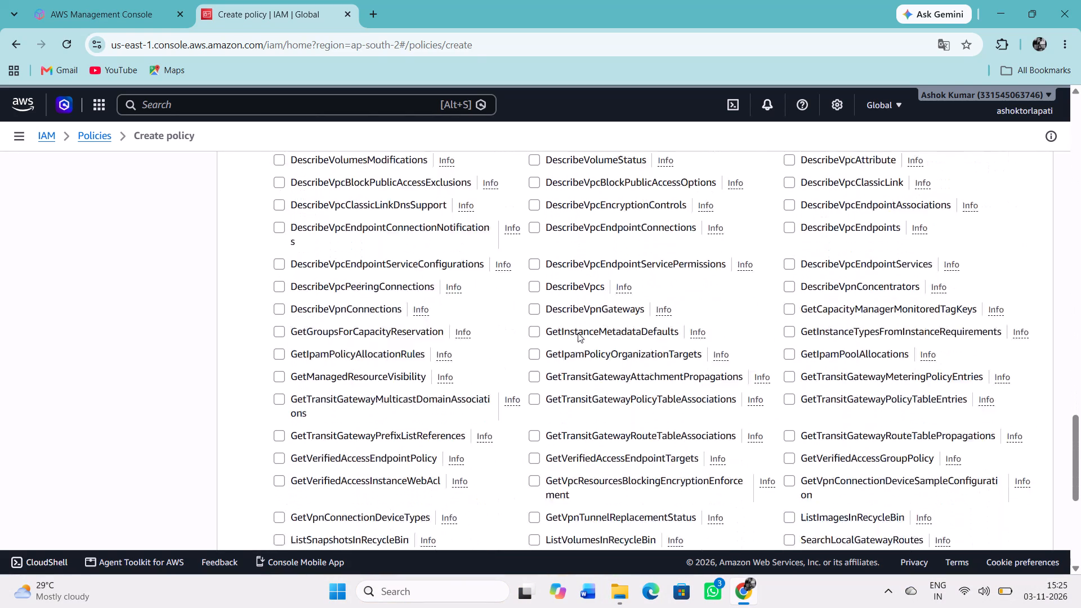
scroll(578, 333, down, 1)
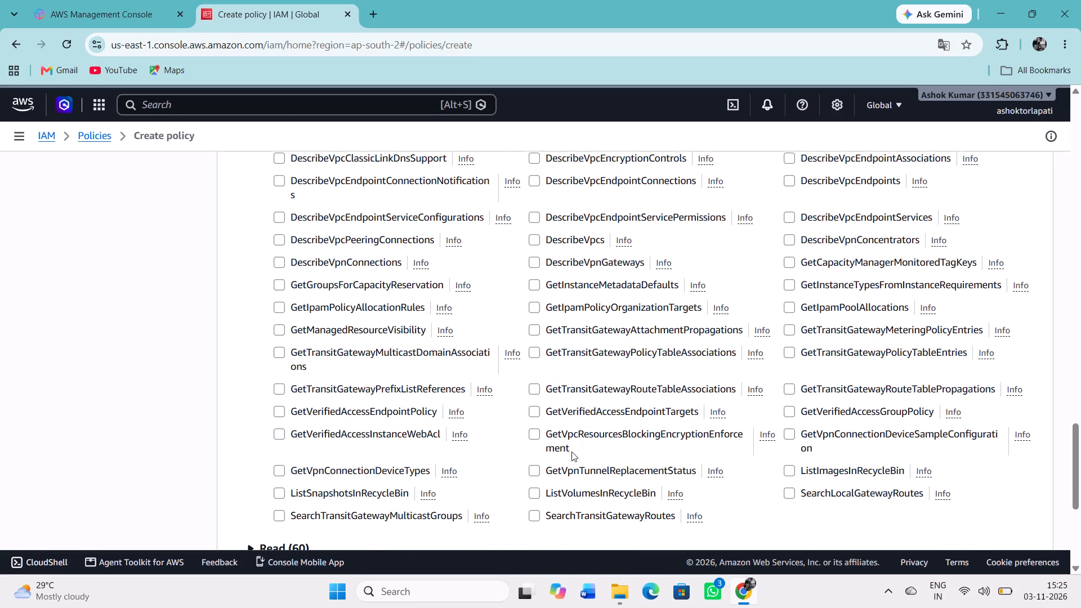
scroll(578, 442, up, 6)
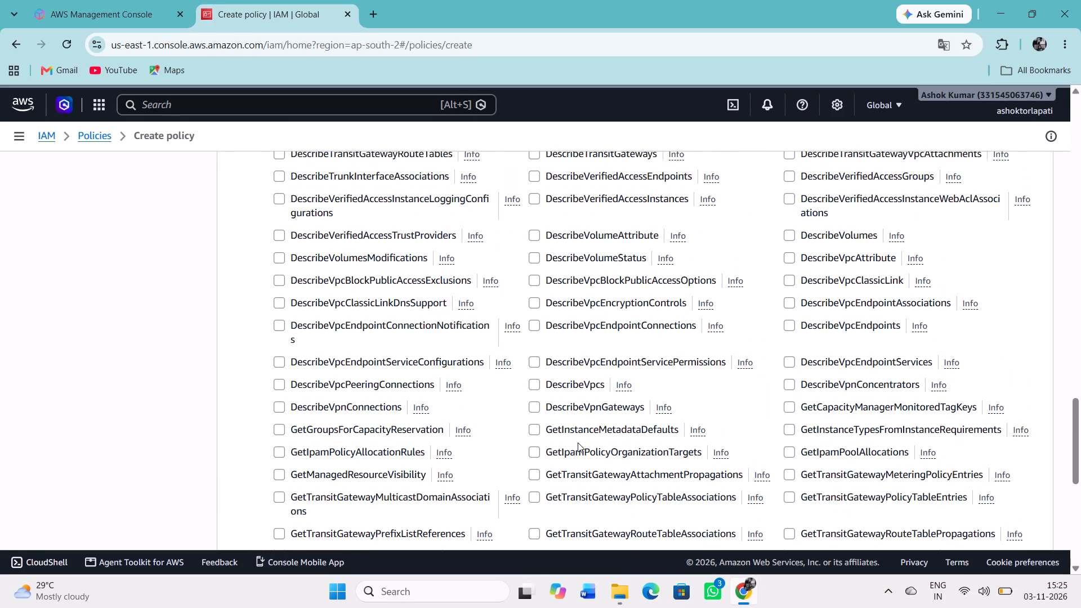
scroll(578, 442, up, 9)
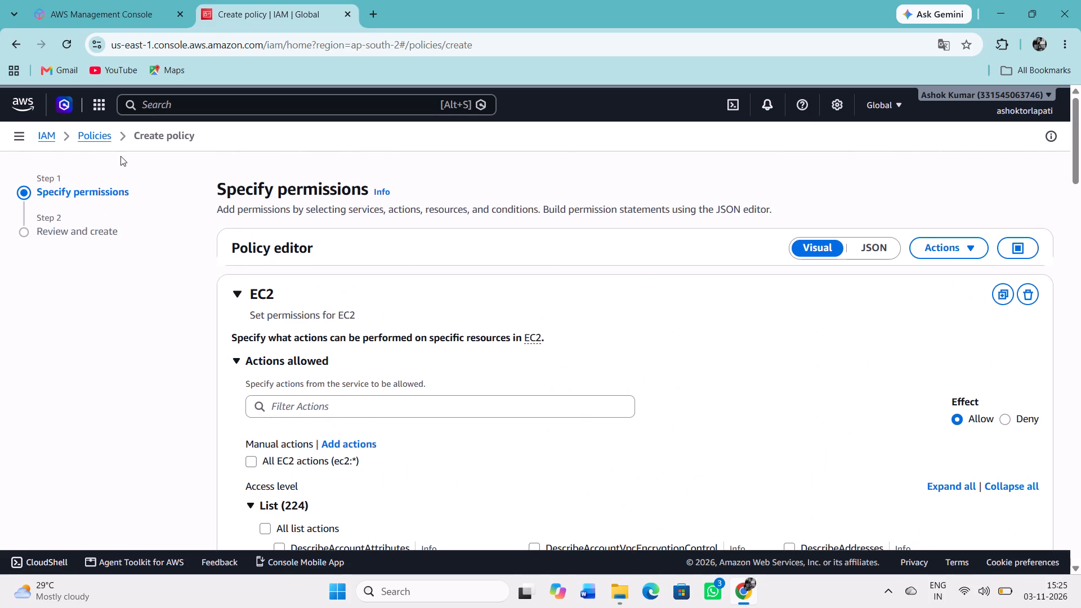
Leave the policy draft without creating it and return to the IAM dashboard.
click(90, 135)
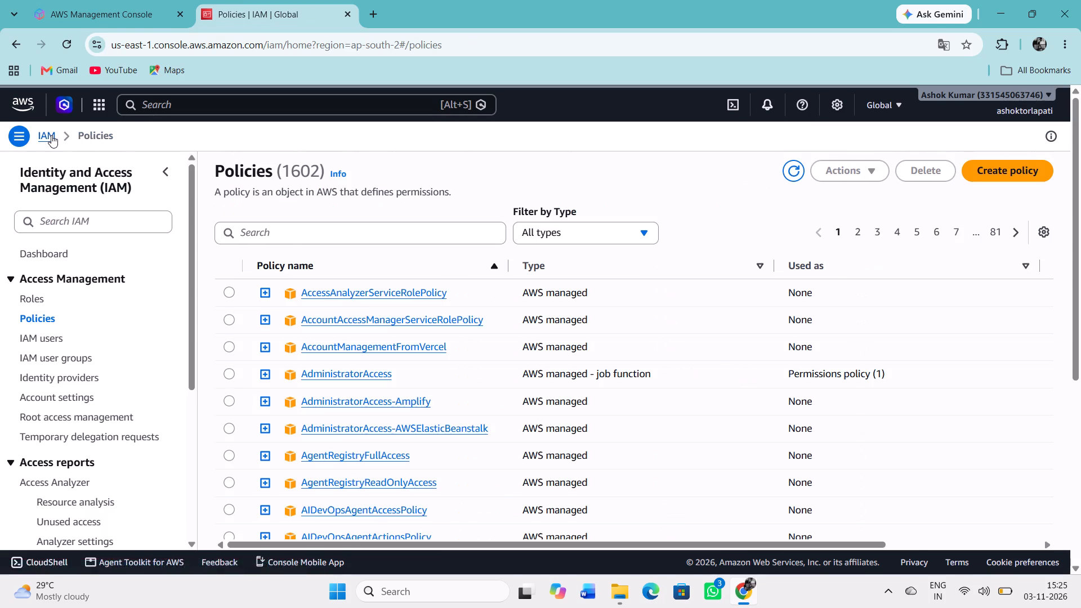
click(51, 135)
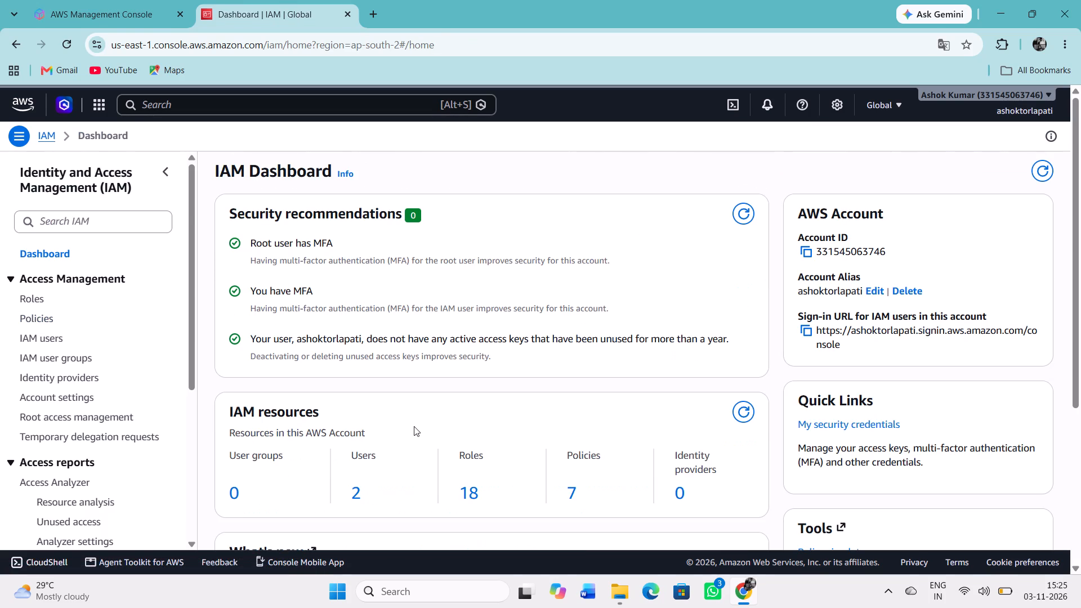
click(354, 491)
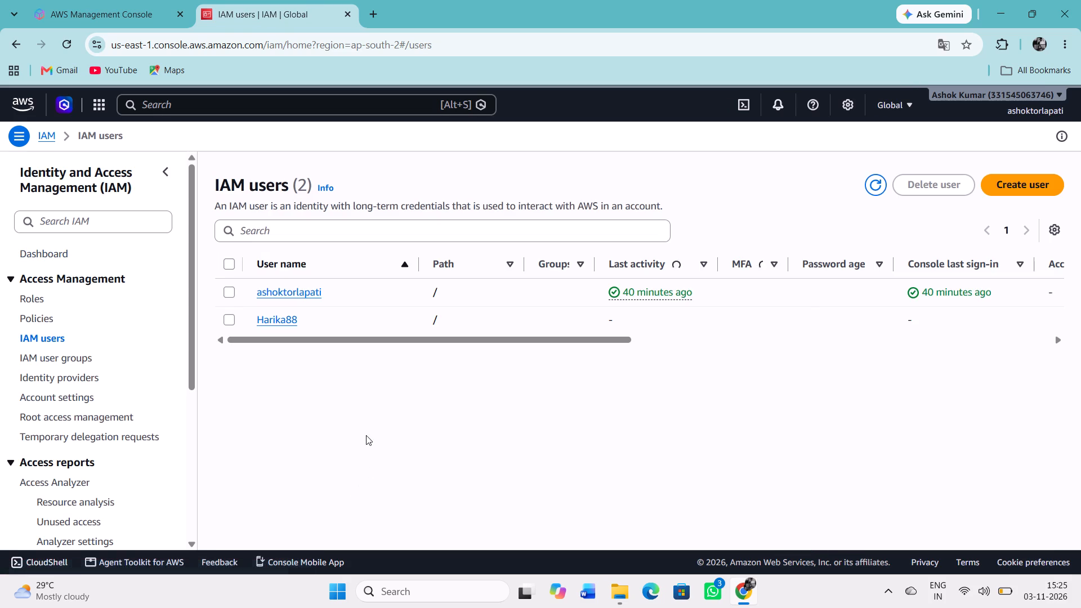
click(228, 318)
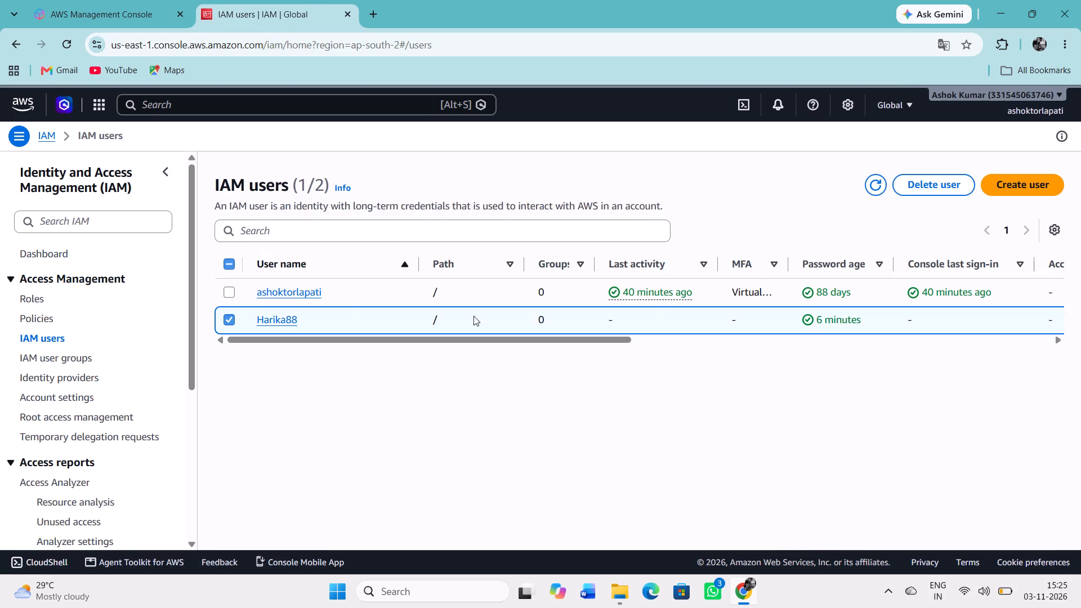
click(933, 184)
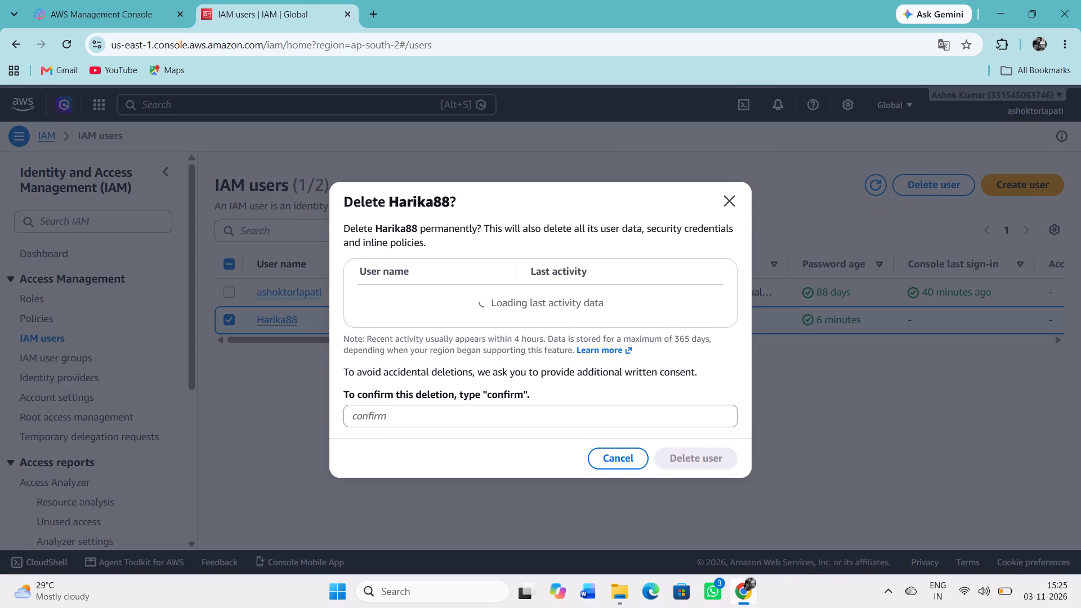
click(434, 418)
text(confirm)
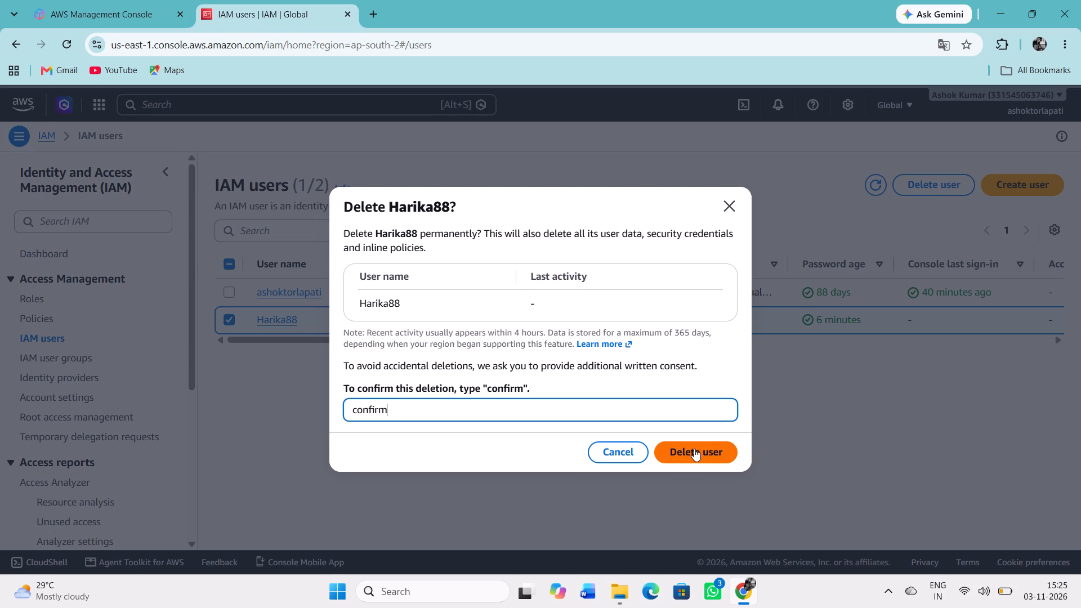
click(694, 449)
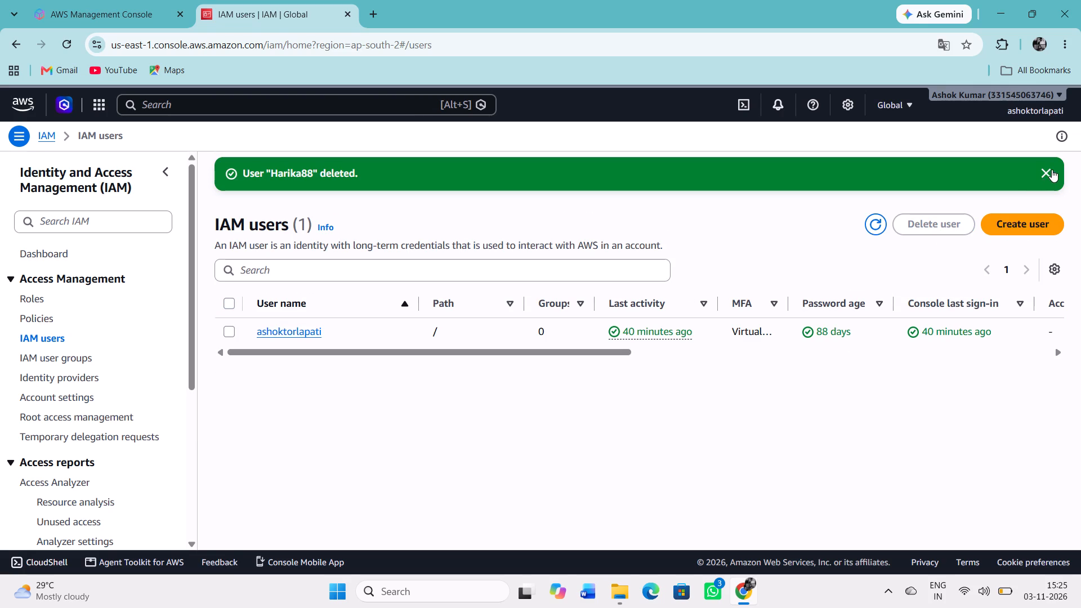
click(1052, 169)
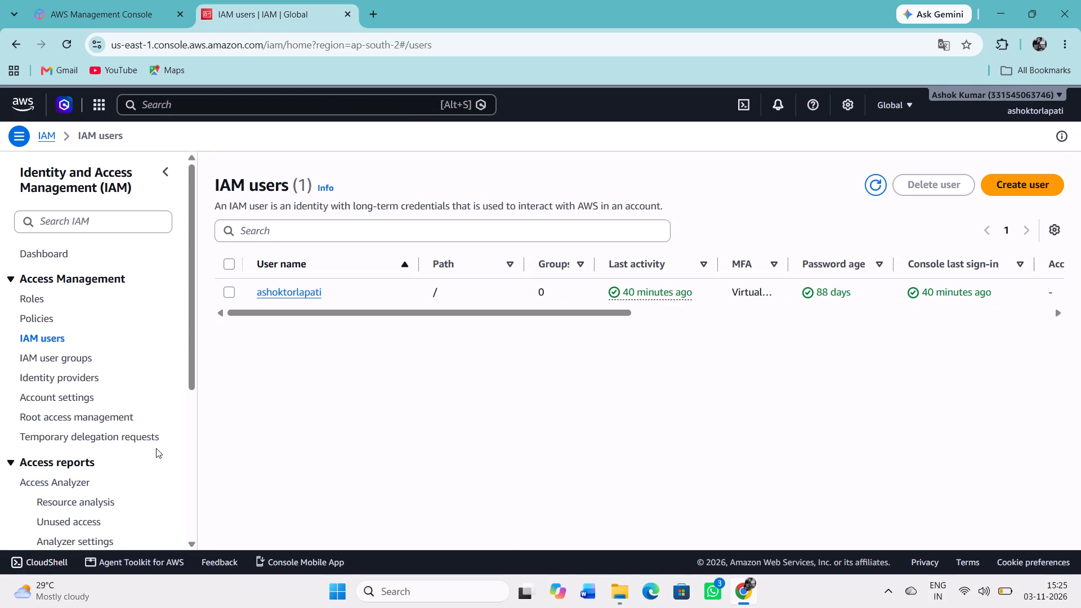
Return to the AWS Console Home and close the spare AWS Management Console browser tab.
click(30, 95)
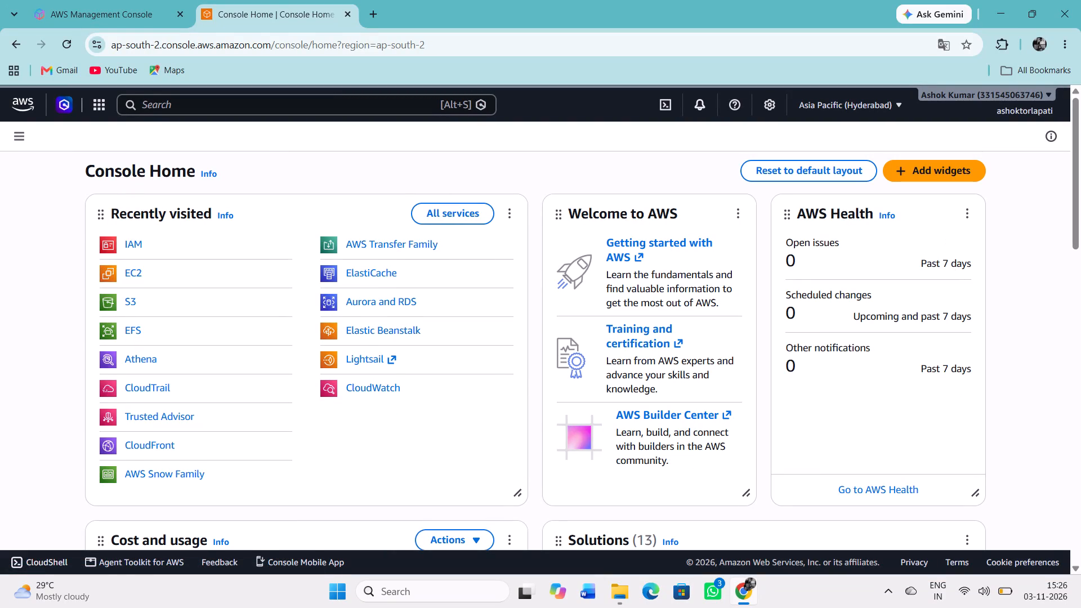
click(181, 13)
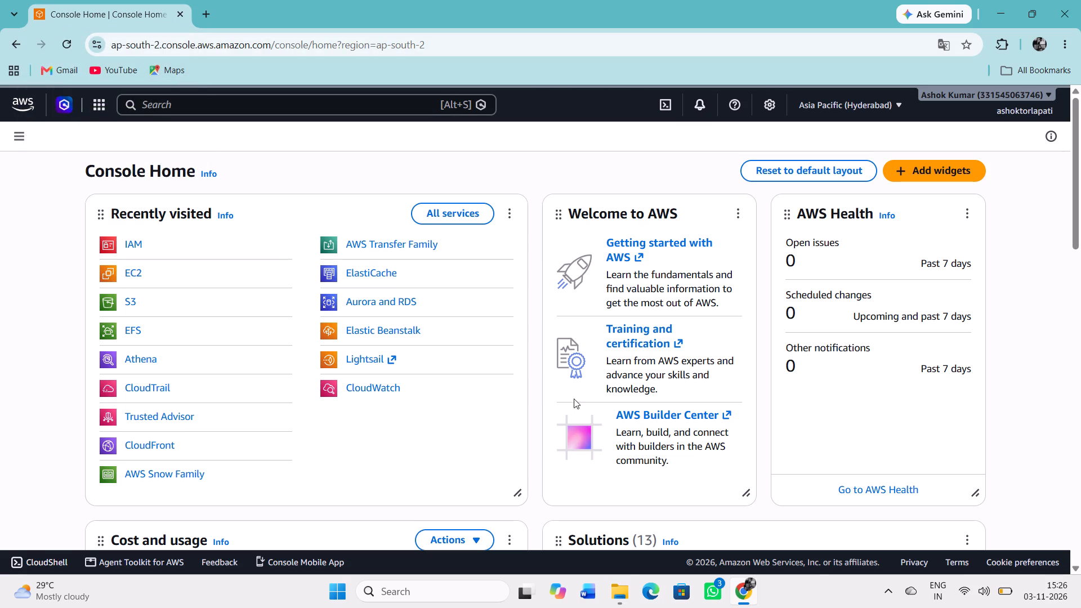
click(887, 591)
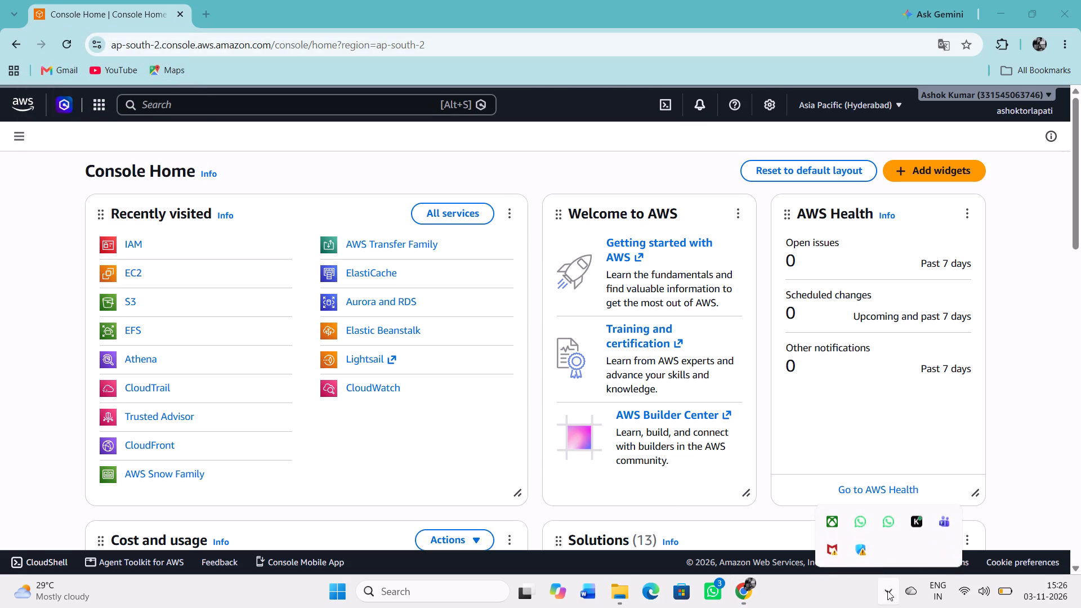